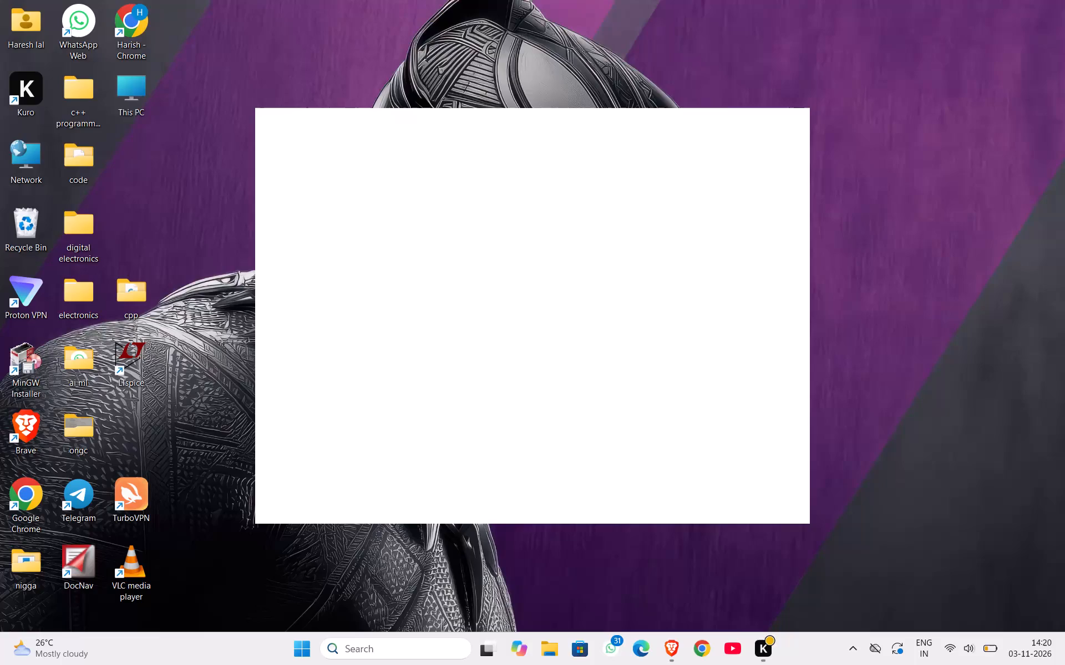
# Launch LTspice from the desktop and create a new blank schematic.
pyautogui.doubleClick(129, 357)
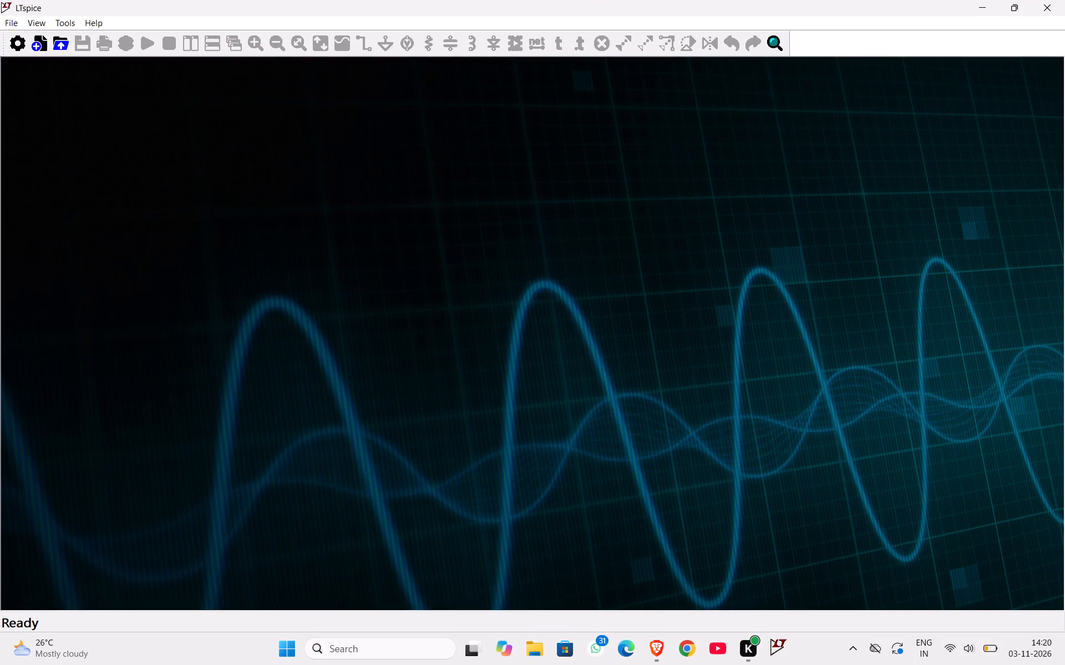
pyautogui.click(11, 21)
pyautogui.click(54, 44)
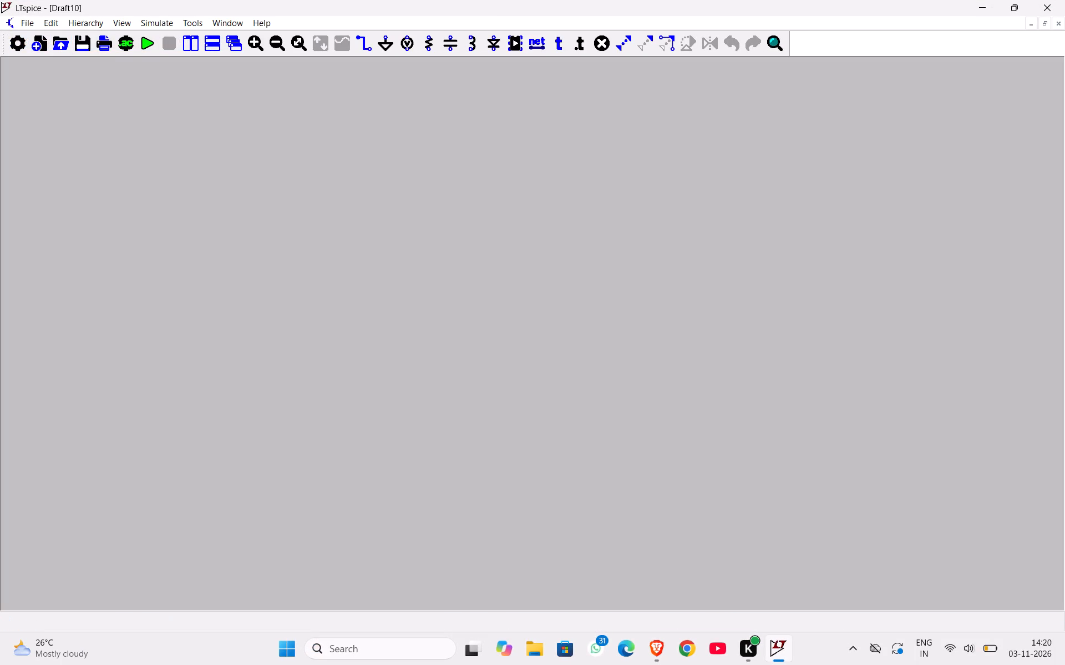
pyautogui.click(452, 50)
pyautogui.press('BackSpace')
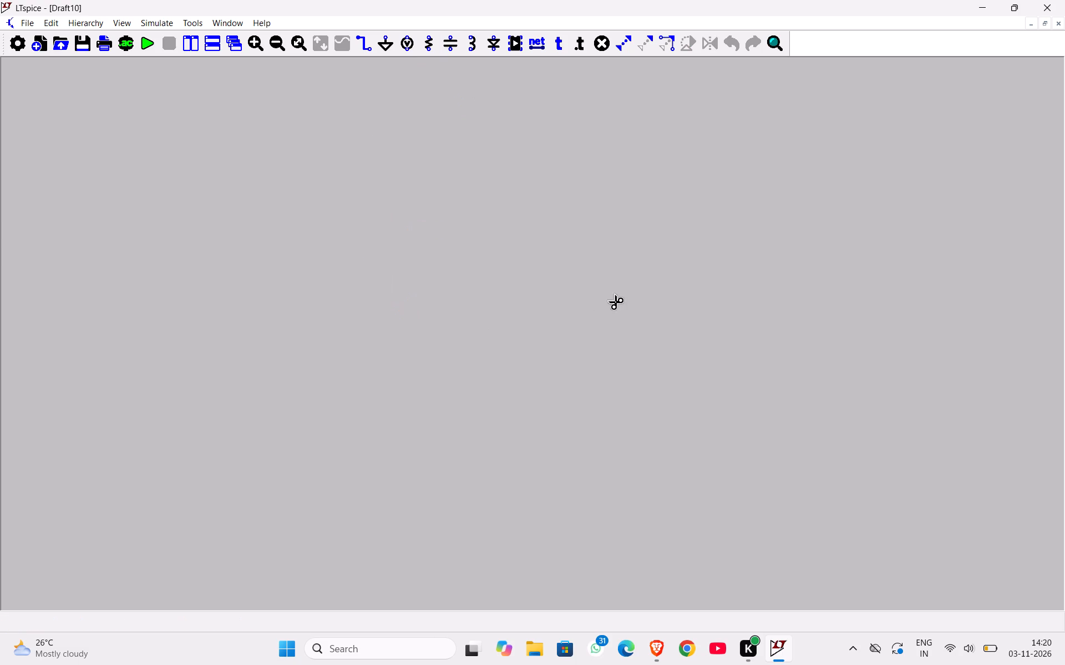
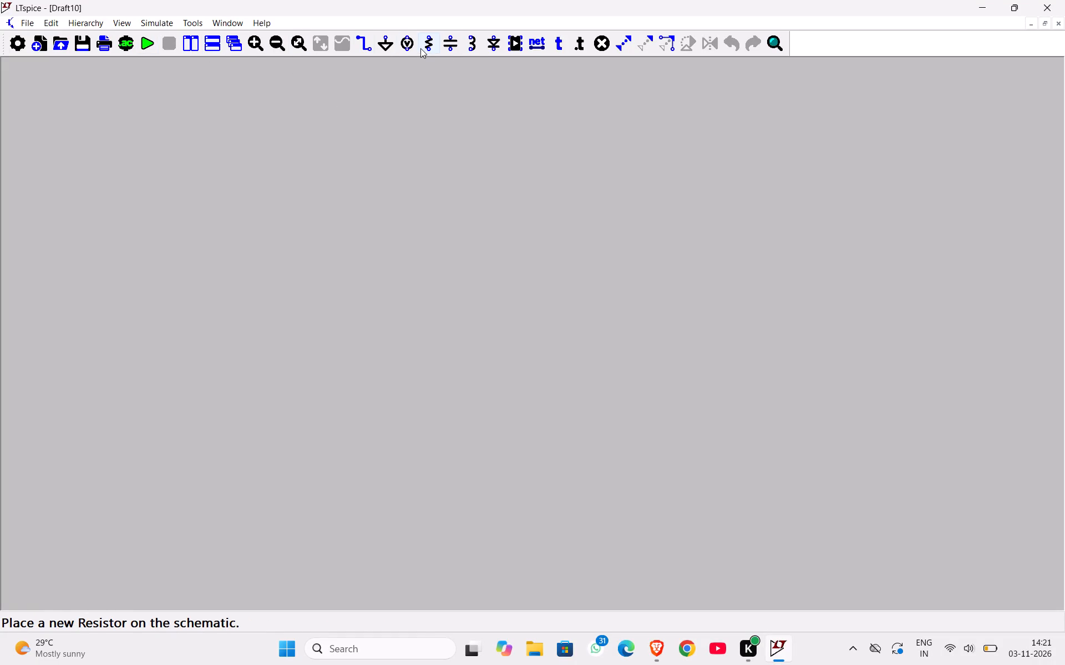
# Place one voltage source upright on the left side of the schematic.
pyautogui.click(402, 42)
pyautogui.click(337, 330)
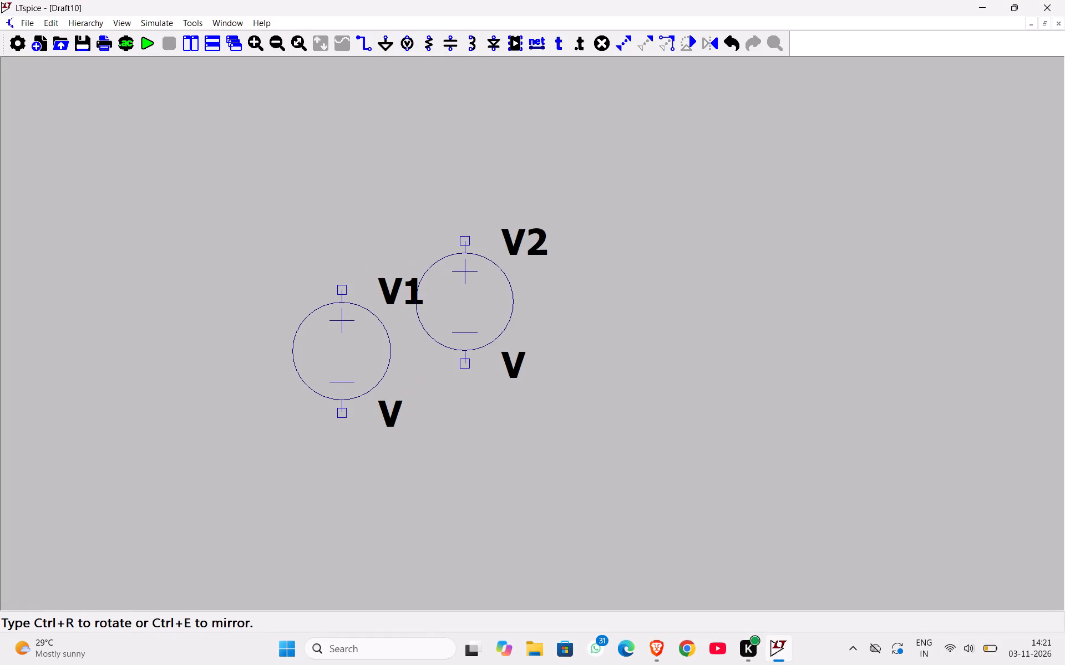
pyautogui.press('BackSpace')
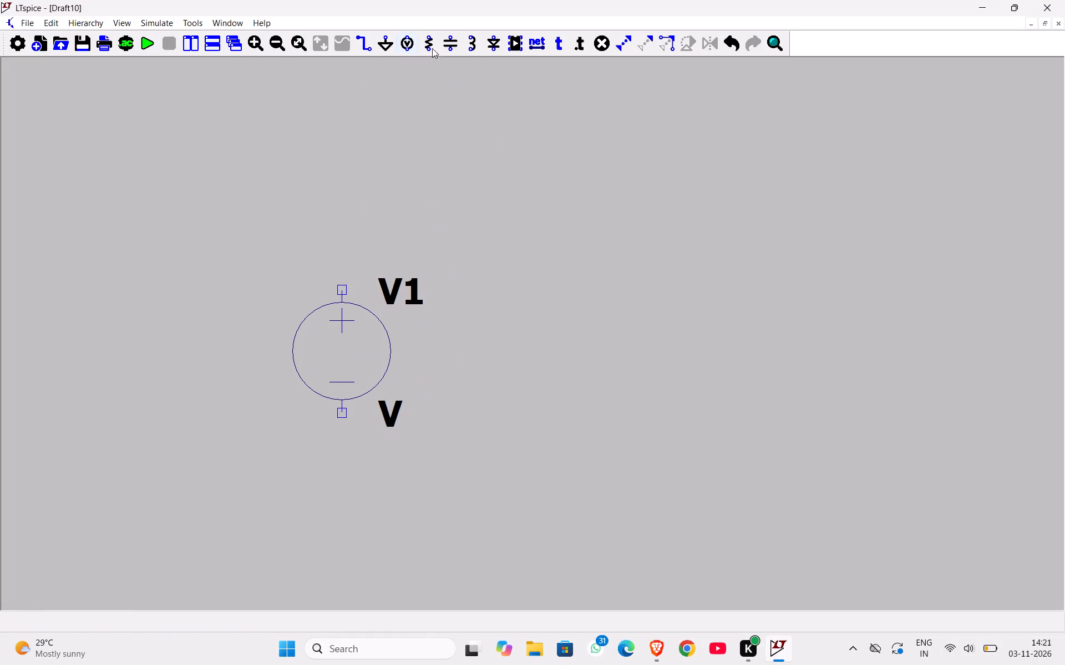
# Place one capacitor, rotated to lie horizontally, above and to the right of the voltage source V1.
pyautogui.click(448, 42)
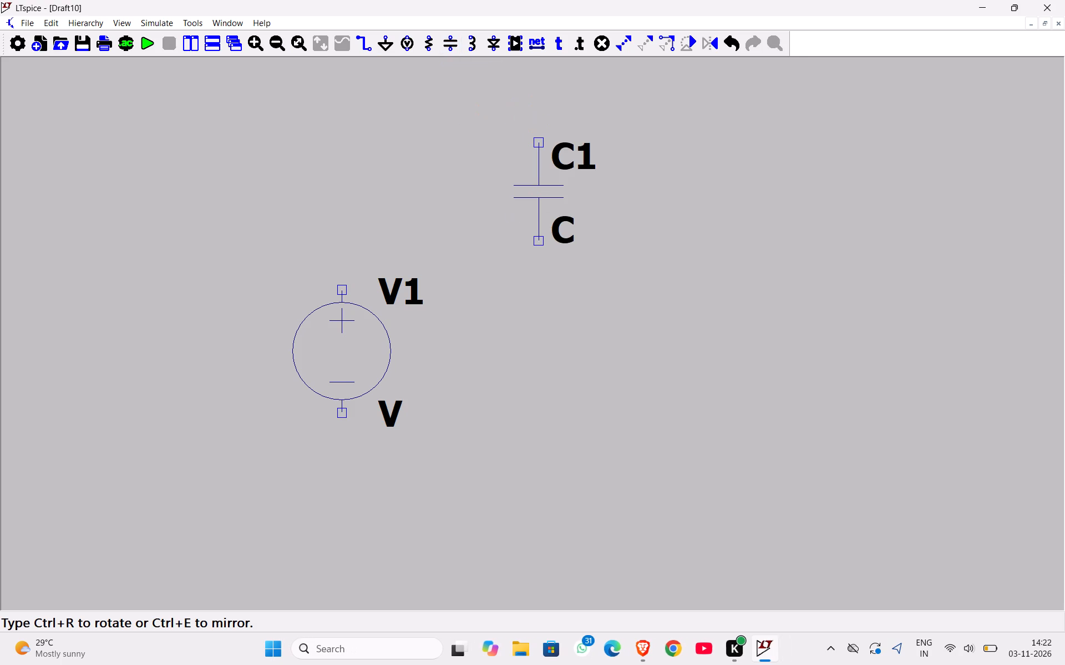
pyautogui.hotkey('ctrl', 'r')
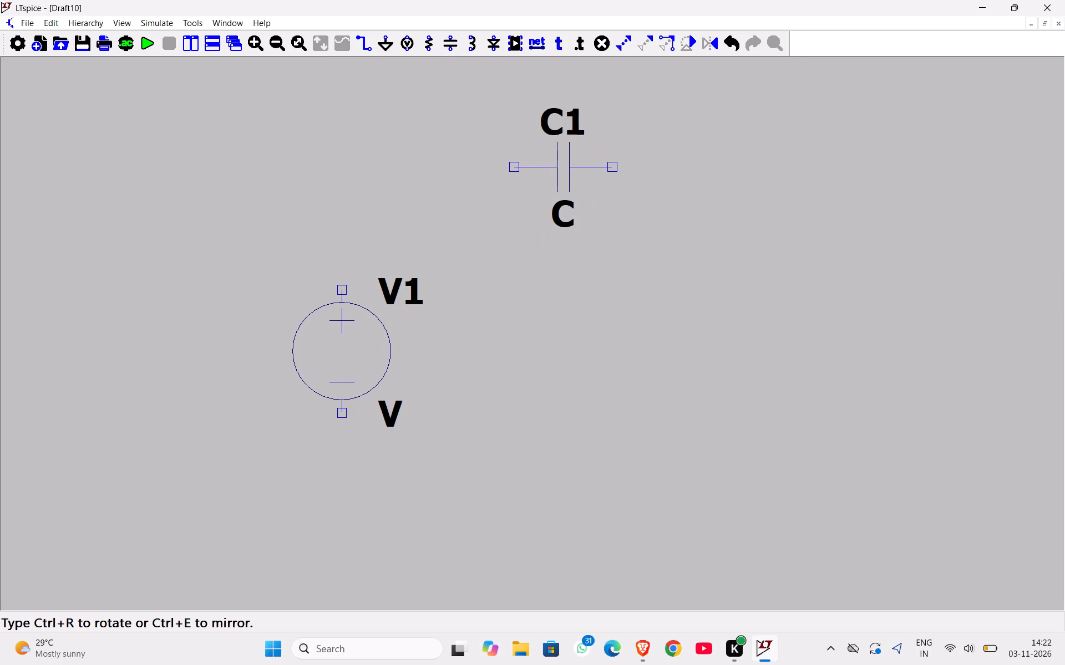
pyautogui.click(552, 175)
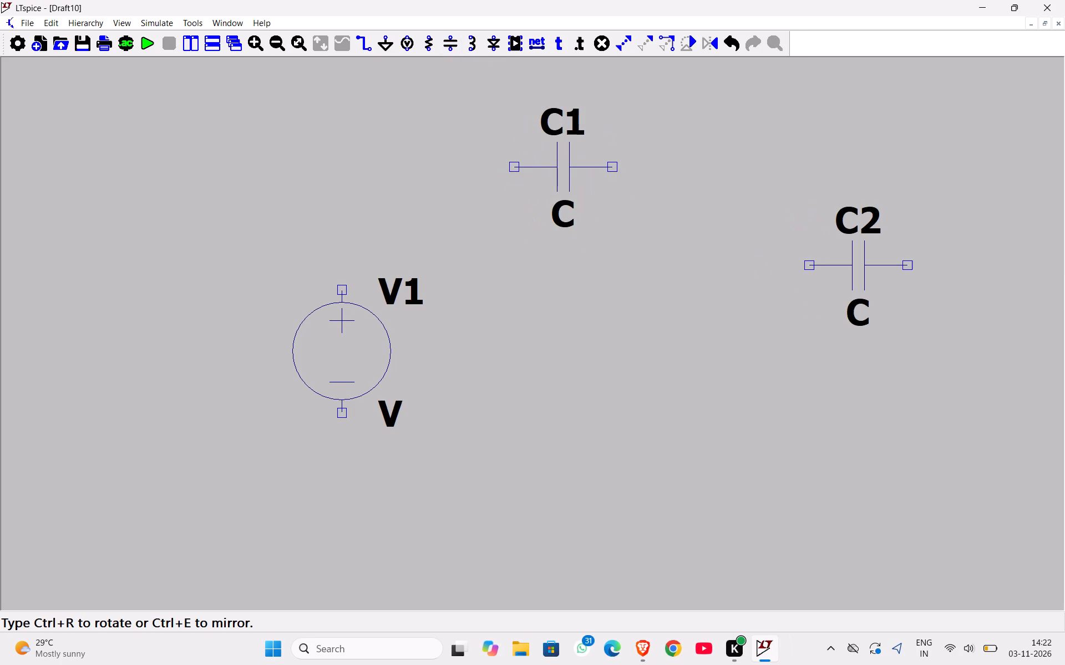
pyautogui.press('BackSpace')
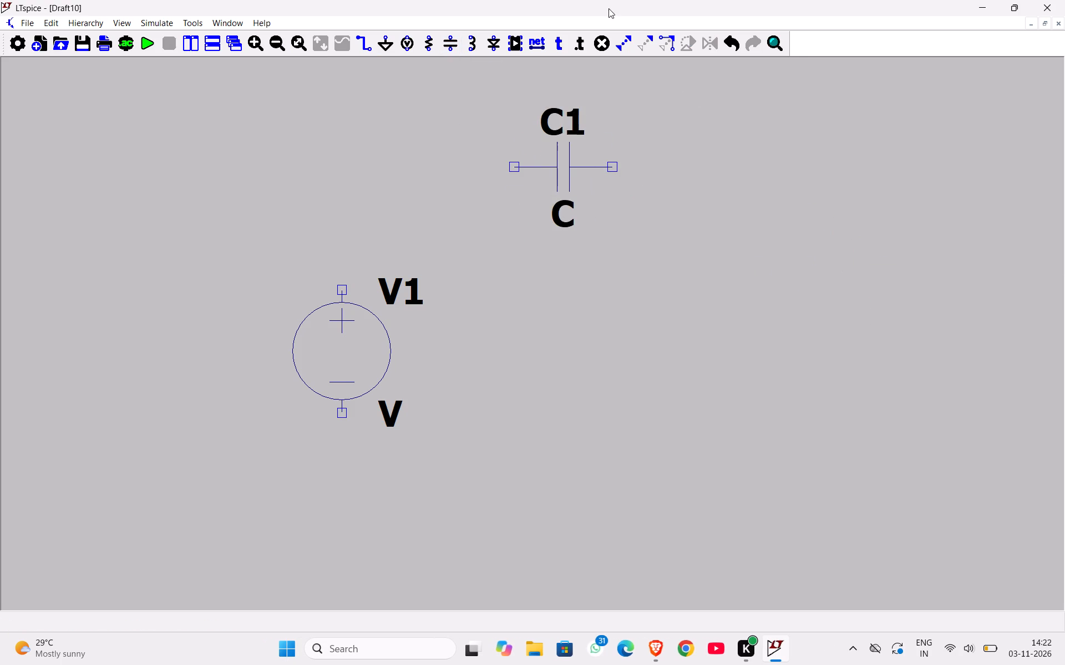
# Place one diode to the right of capacitor C1, rotated 180° so it points upward with its cathode on top.
pyautogui.click(492, 45)
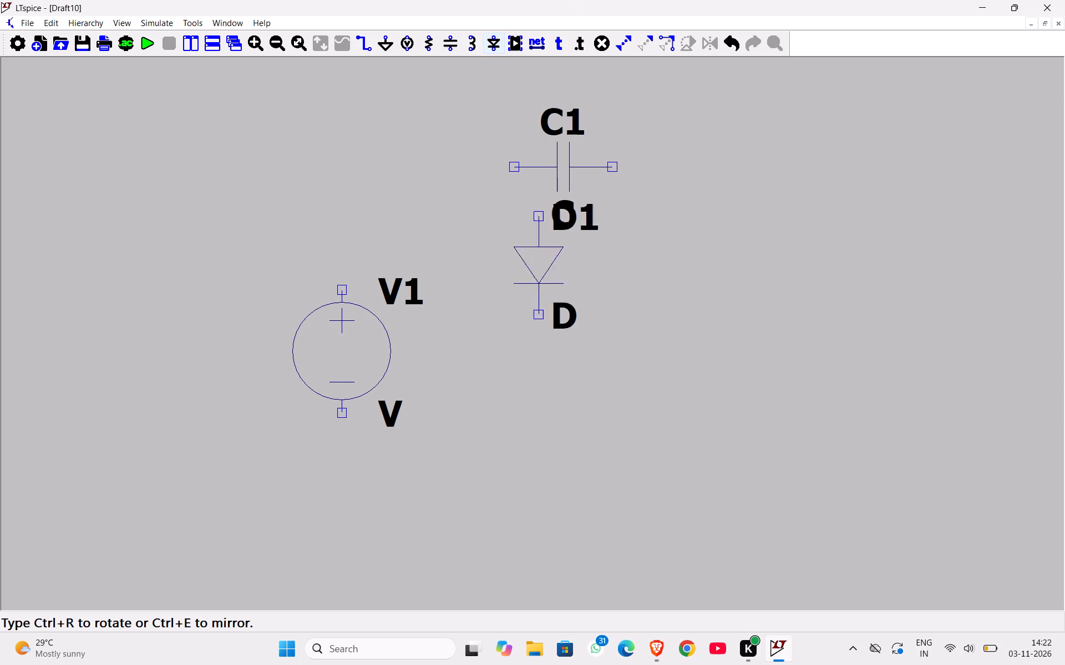
pyautogui.hotkey('ctrl', 'r')
pyautogui.hotkey('ctrl', 'r')
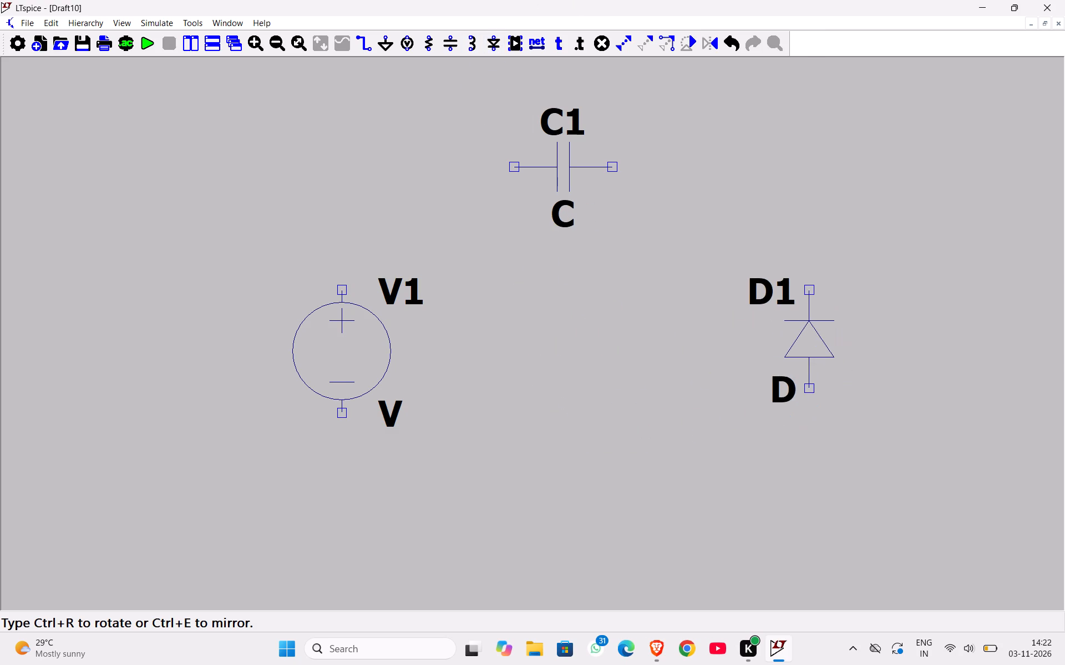
pyautogui.click(815, 341)
pyautogui.press('BackSpace')
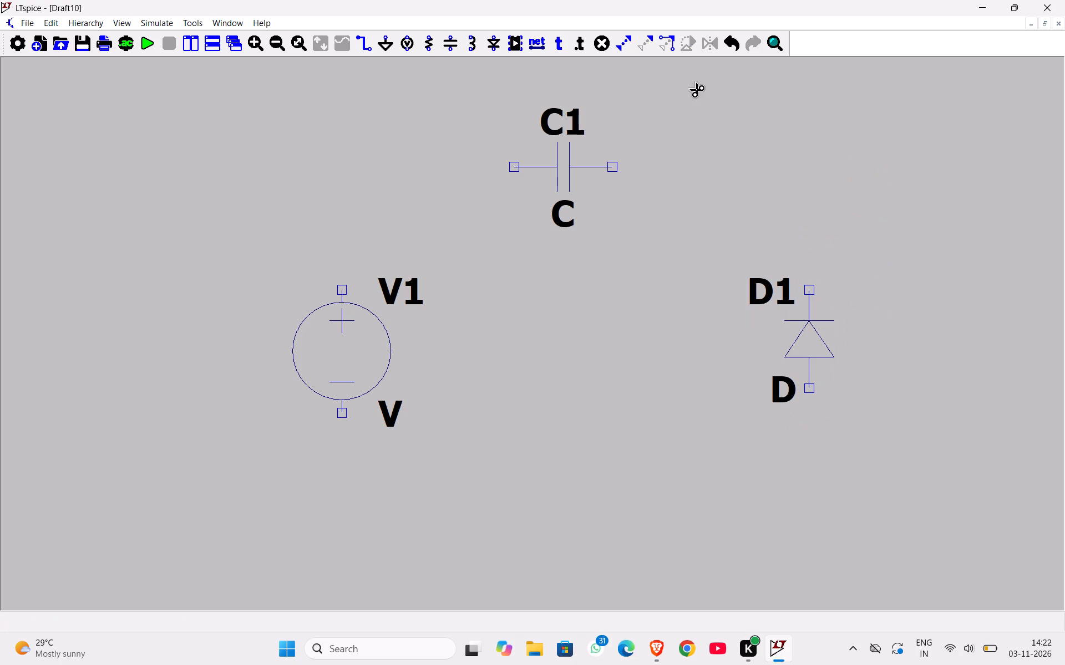
# Place one resistor vertically to the right of diode D1, with its top terminal level with the diode's cathode.
pyautogui.click(429, 45)
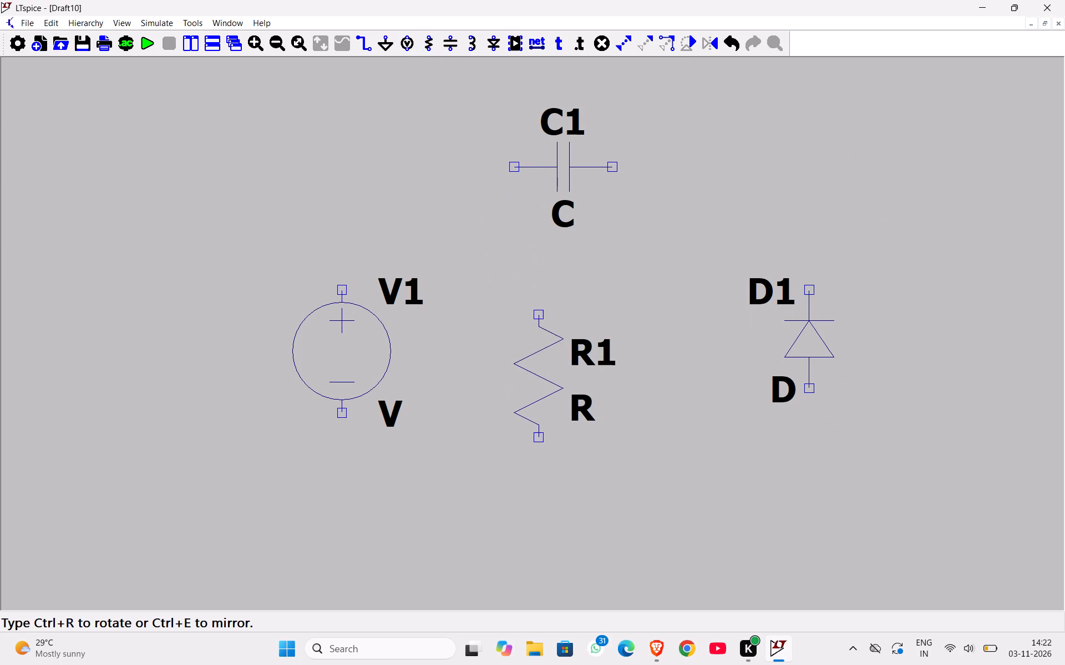
pyautogui.hotkey('ctrl', 'r')
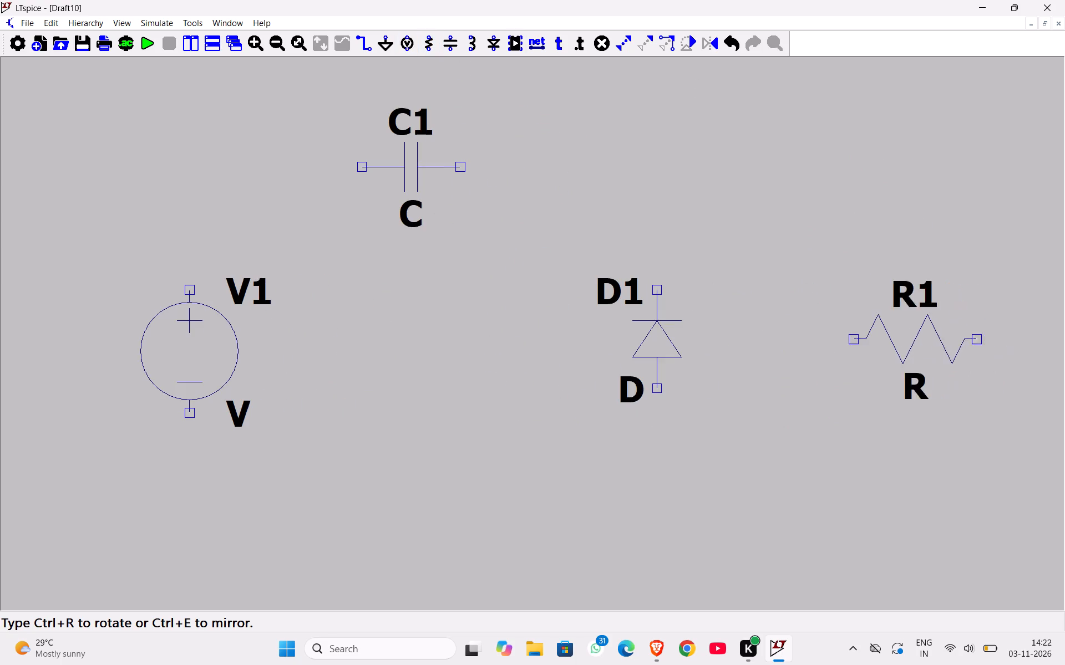
pyautogui.hotkey('ctrl', 'r')
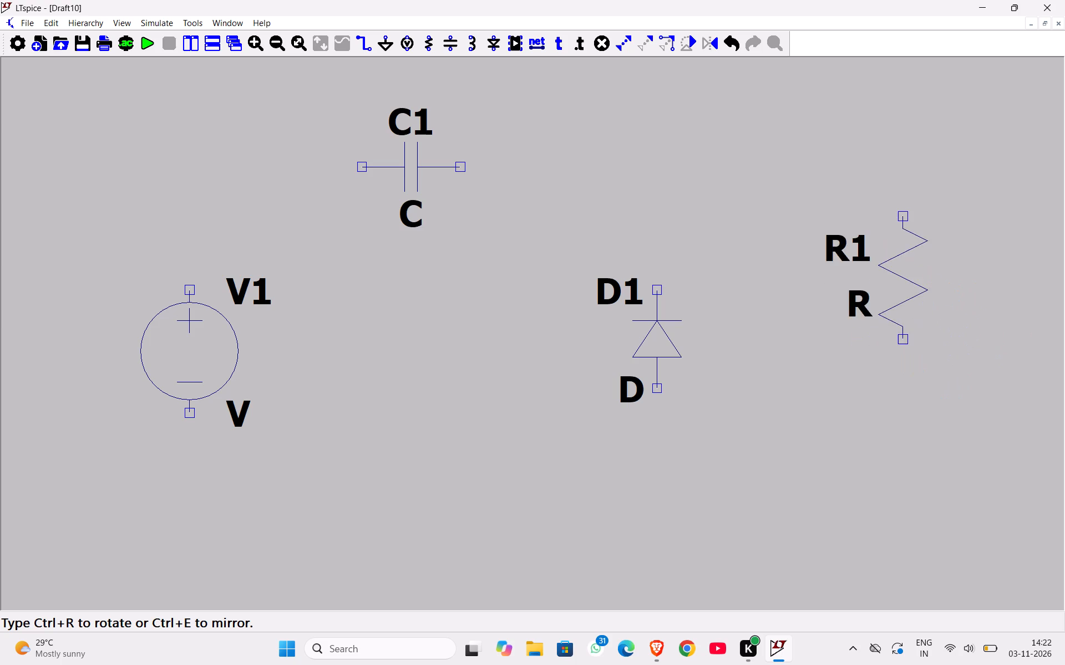
pyautogui.hotkey('ctrl', 'r')
pyautogui.hotkey('ctrl', 'r')
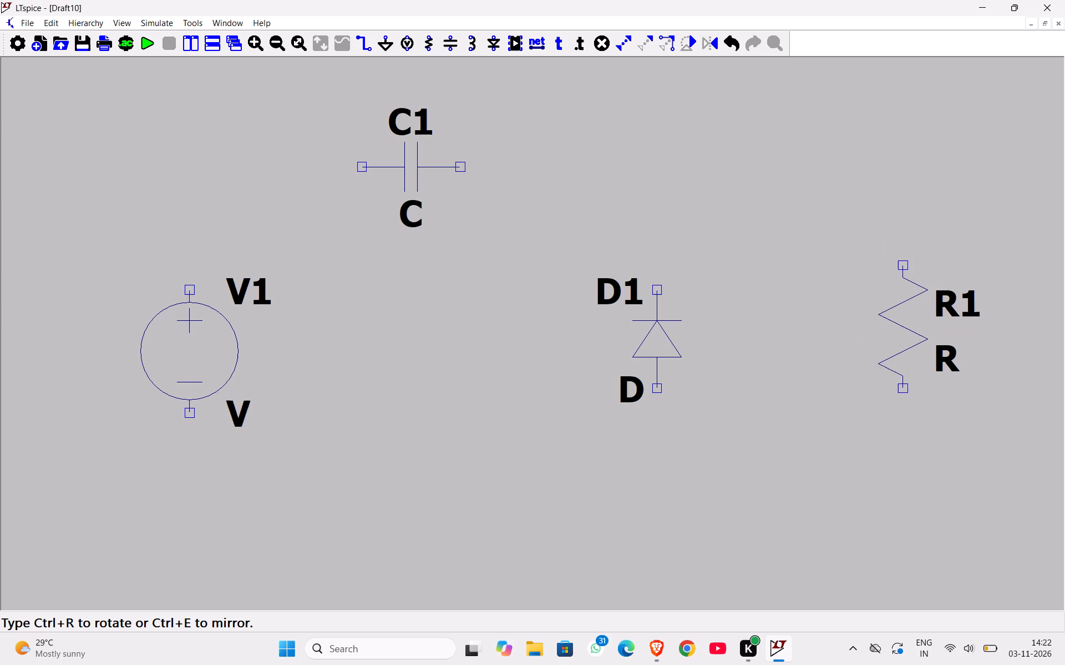
pyautogui.click(909, 327)
pyautogui.press('BackSpace')
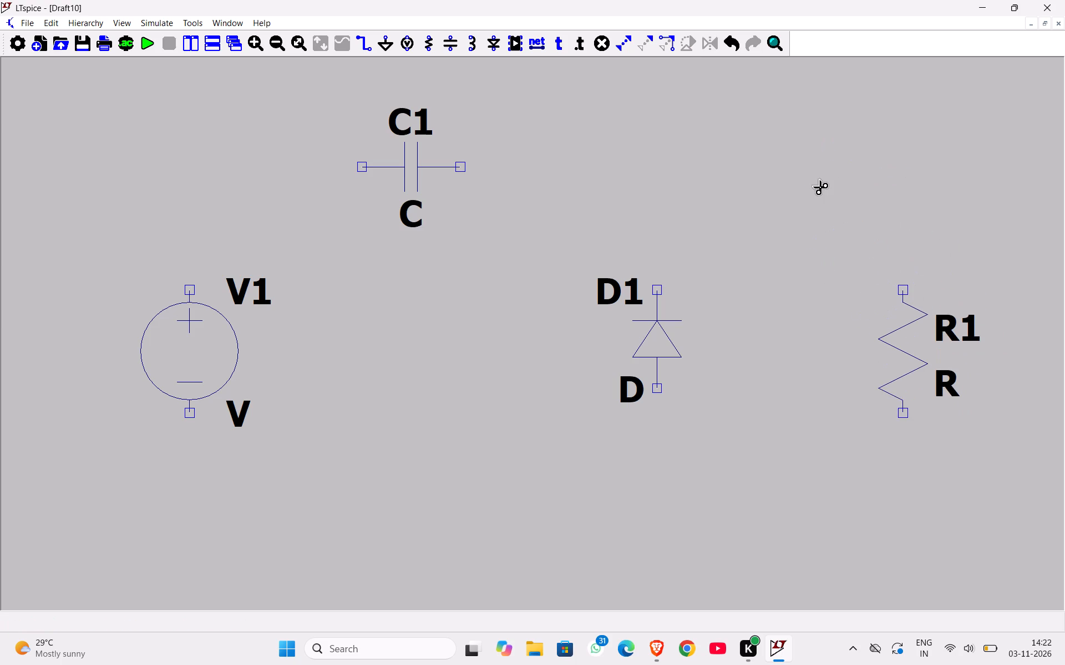
# Wire the positive terminal of V1 up and across to the left terminal of C1.
pyautogui.click(361, 48)
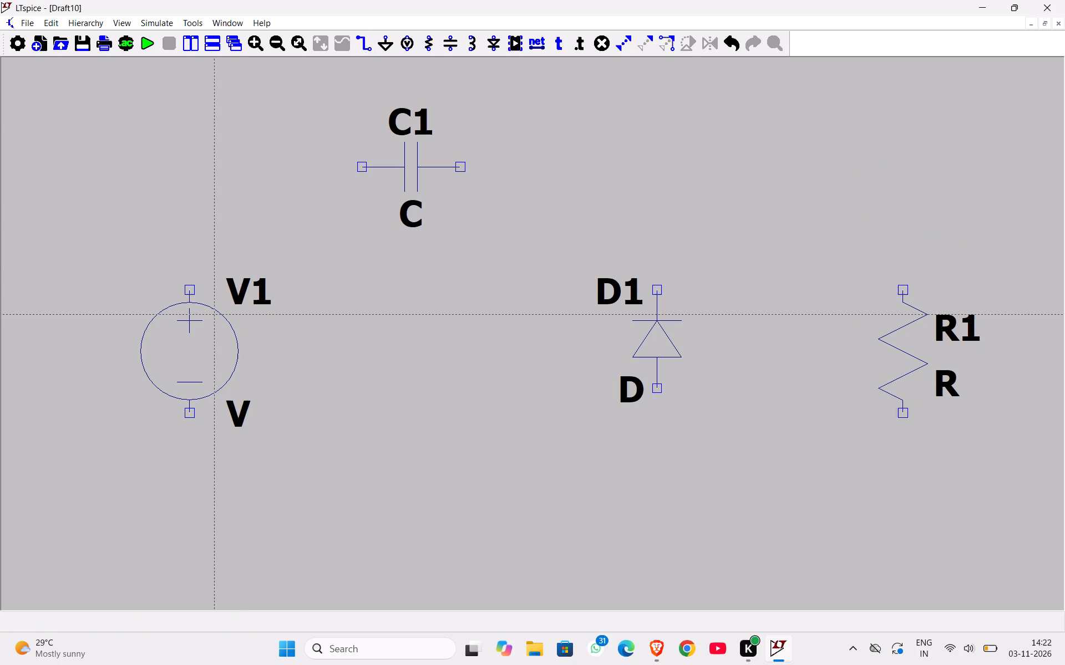
pyautogui.moveTo(189, 285); pyautogui.dragTo(178, 170)
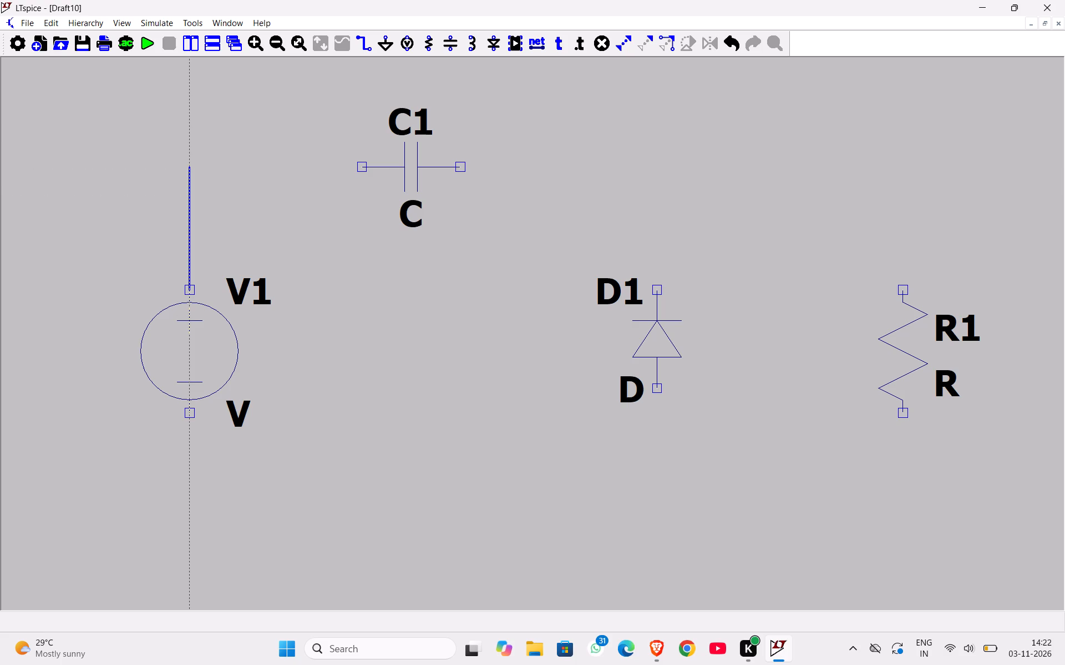
pyautogui.moveTo(178, 170); pyautogui.dragTo(177, 168)
pyautogui.moveTo(177, 168); pyautogui.dragTo(352, 176)
pyautogui.click(352, 176)
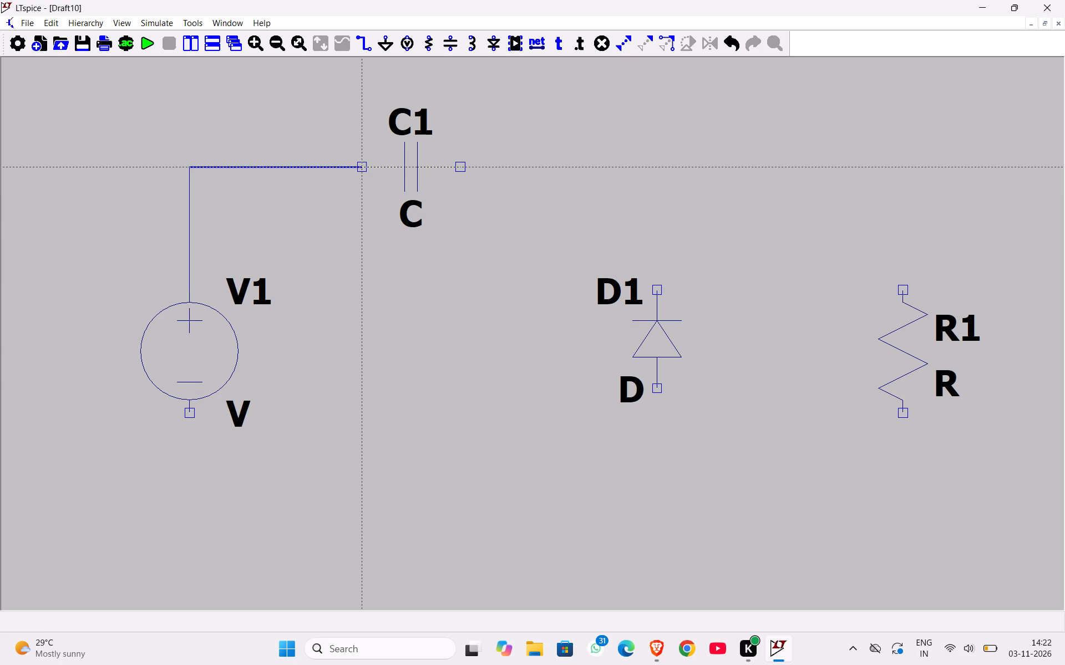
# Wire the right terminal of C1 across and down to the cathode of D1.
pyautogui.moveTo(463, 165); pyautogui.dragTo(652, 172)
pyautogui.click(652, 172)
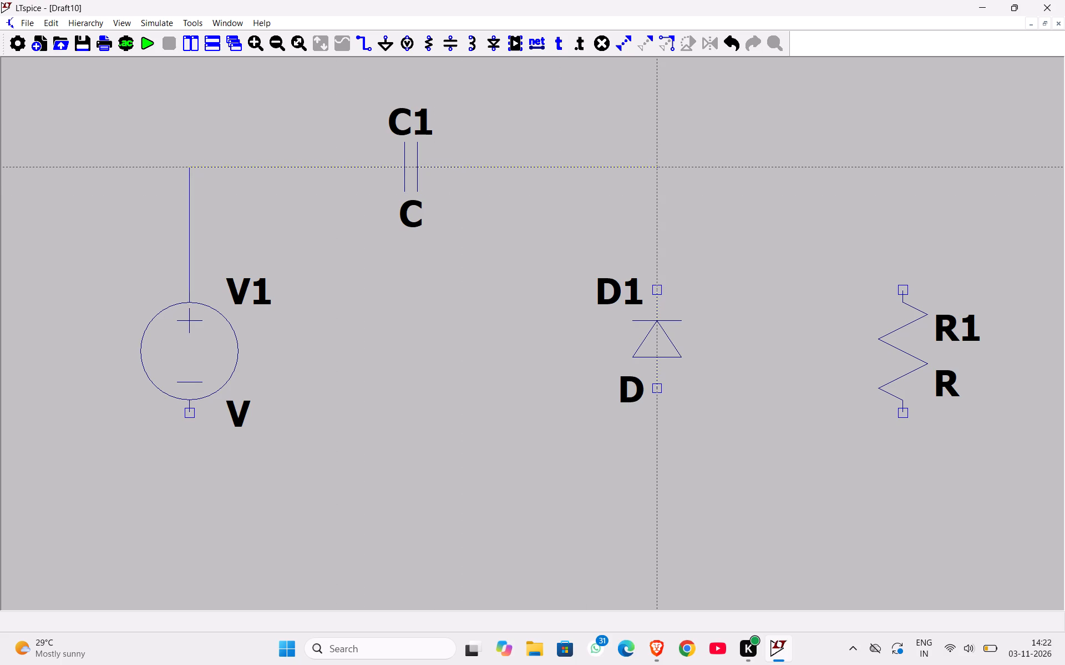
pyautogui.moveTo(652, 172); pyautogui.dragTo(677, 313)
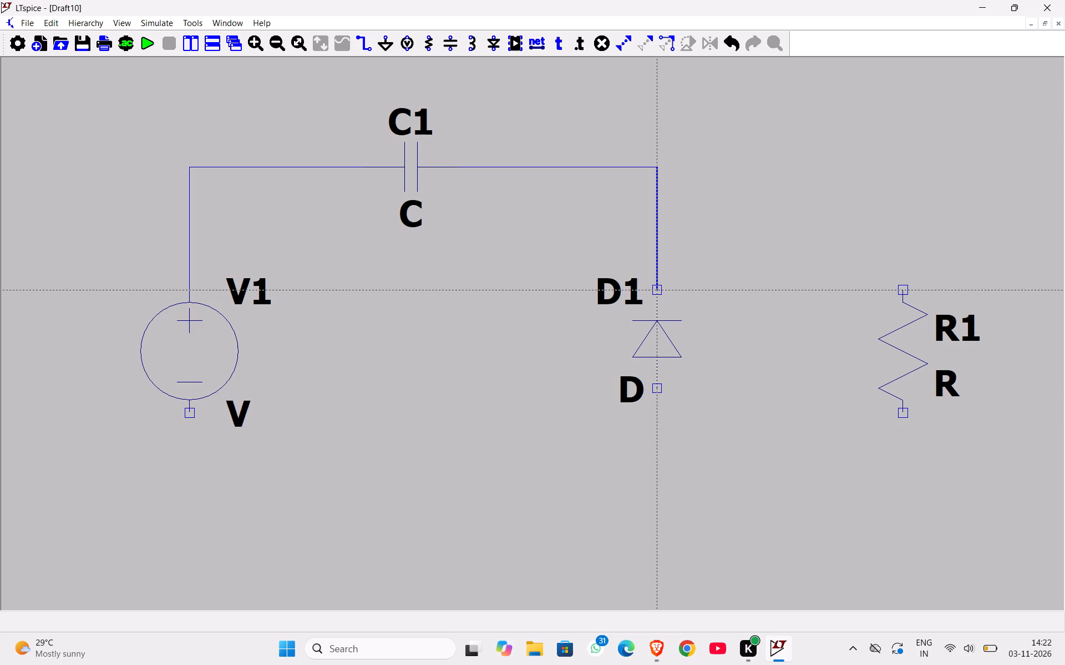
pyautogui.click(645, 282)
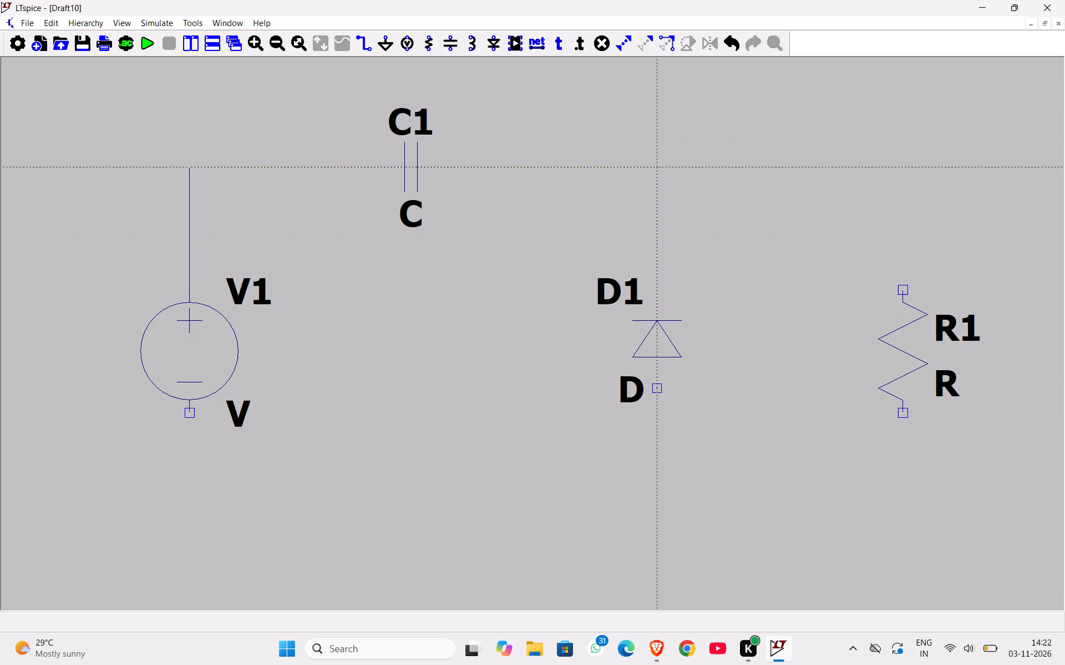
# Extend the upper wire from the corner above D1 across and down to the top terminal of R1.
pyautogui.moveTo(648, 173); pyautogui.dragTo(899, 182)
pyautogui.click(899, 182)
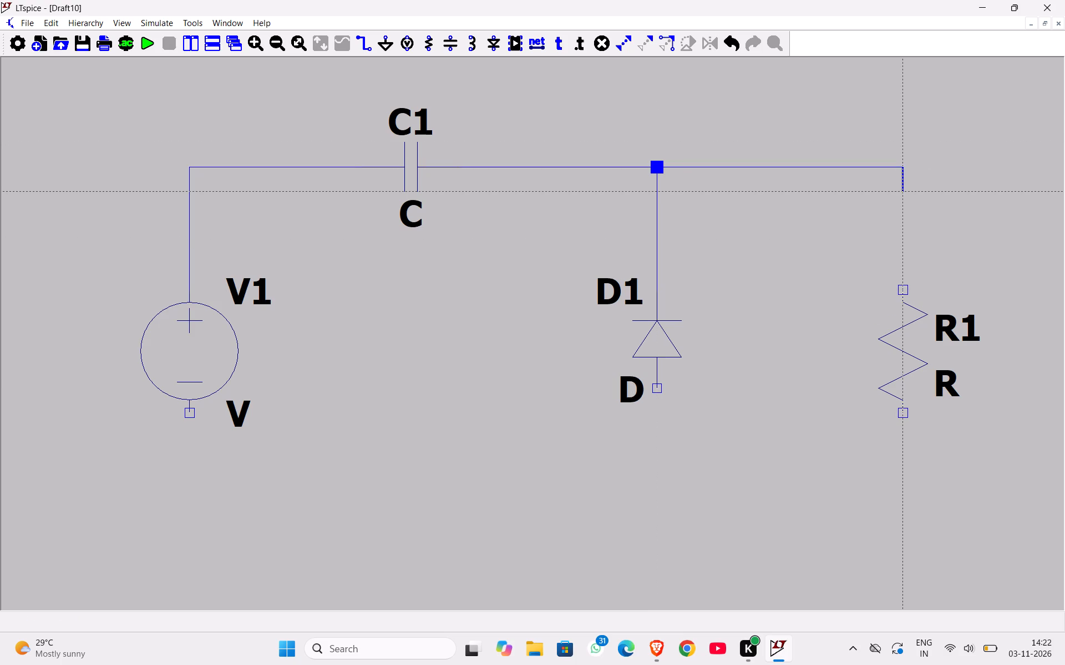
pyautogui.moveTo(899, 182); pyautogui.dragTo(904, 276)
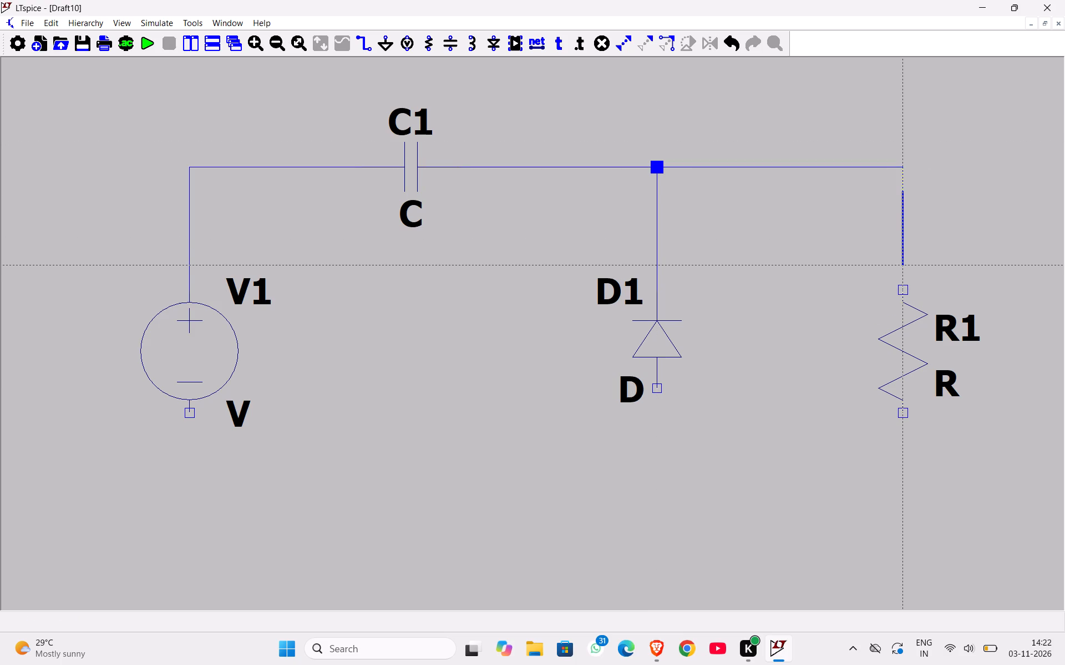
pyautogui.moveTo(904, 276); pyautogui.dragTo(904, 295)
pyautogui.click(904, 295)
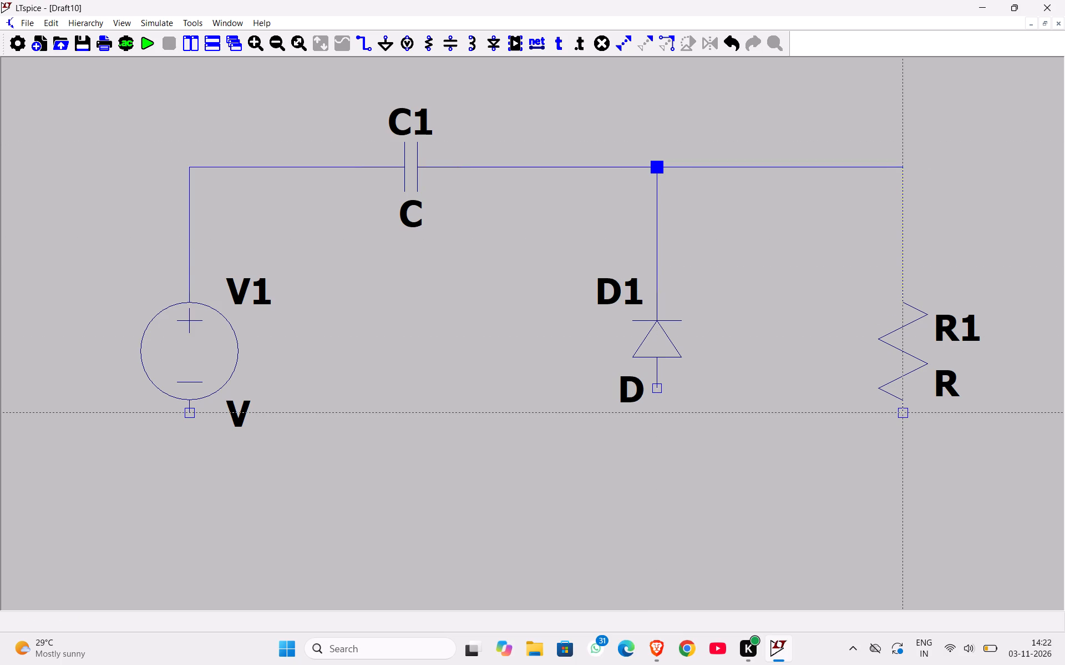
# Wire the bottom terminal of R1 down, across and up to the anode of D1.
pyautogui.click(909, 417)
pyautogui.moveTo(909, 417); pyautogui.dragTo(882, 410)
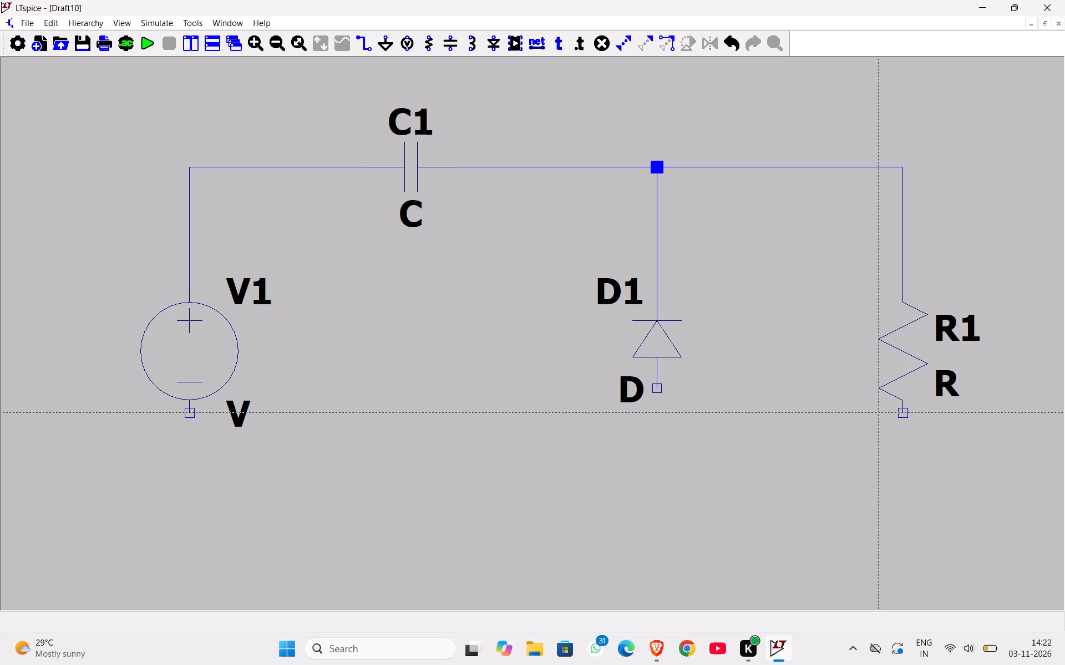
pyautogui.moveTo(882, 410); pyautogui.dragTo(905, 410)
pyautogui.click(905, 410)
pyautogui.click(905, 410)
pyautogui.moveTo(905, 410); pyautogui.dragTo(915, 529)
pyautogui.moveTo(915, 529); pyautogui.dragTo(844, 529)
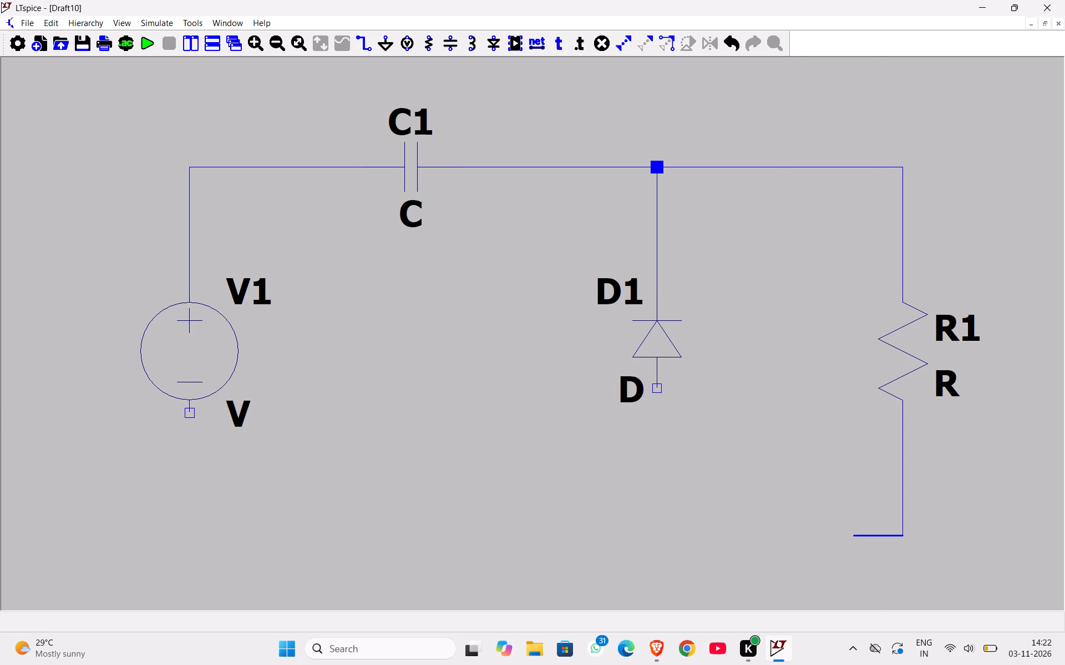
pyautogui.moveTo(844, 529); pyautogui.dragTo(650, 523)
pyautogui.moveTo(650, 523); pyautogui.dragTo(639, 415)
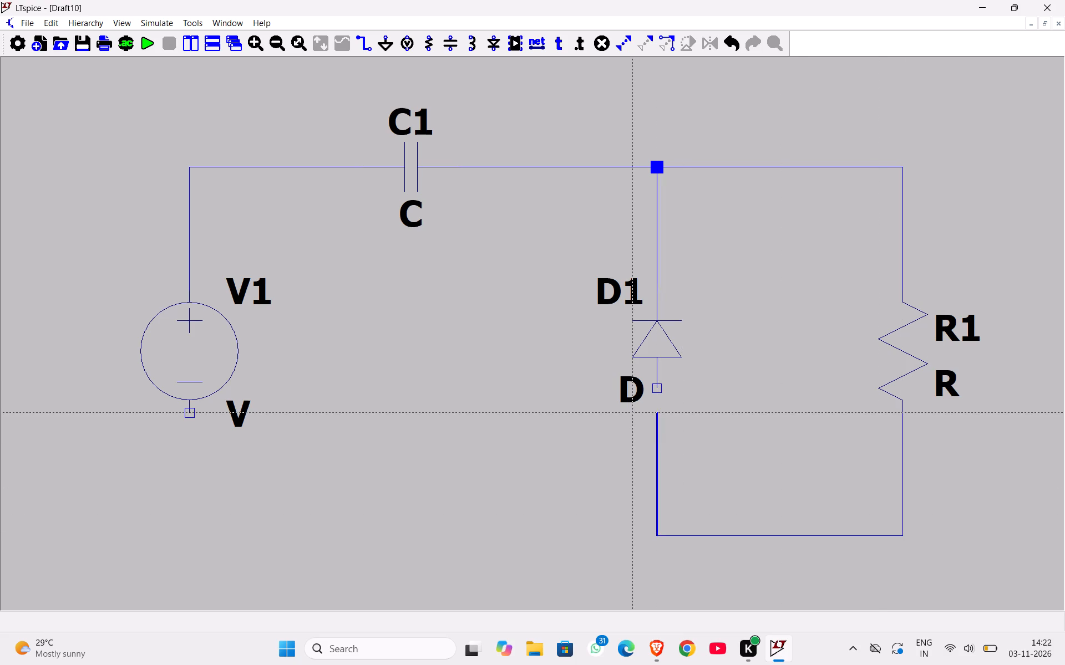
pyautogui.moveTo(639, 415); pyautogui.dragTo(640, 391)
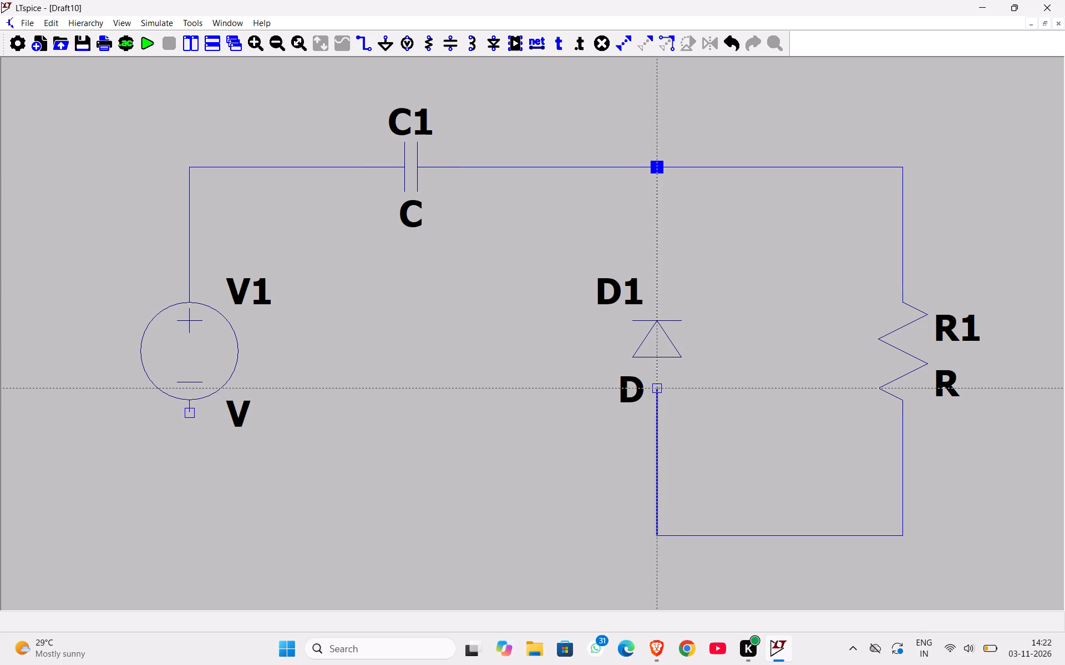
pyautogui.click(657, 390)
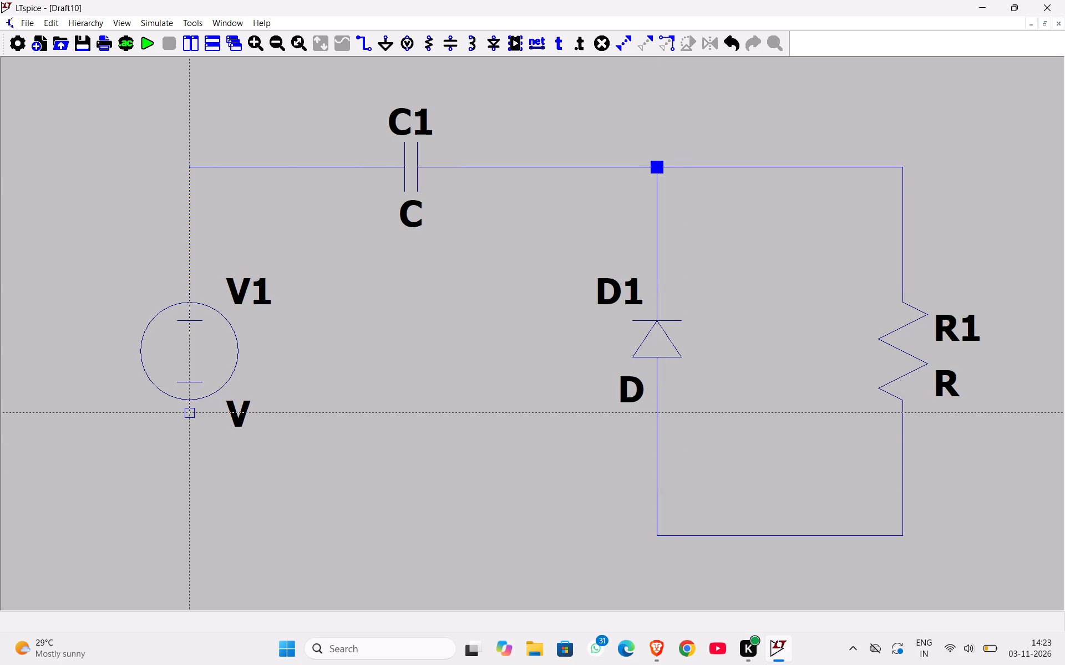
# Wire the negative terminal of V1 down and across to the lower wire corner beneath D1, closing the circuit.
pyautogui.moveTo(181, 415); pyautogui.dragTo(198, 539)
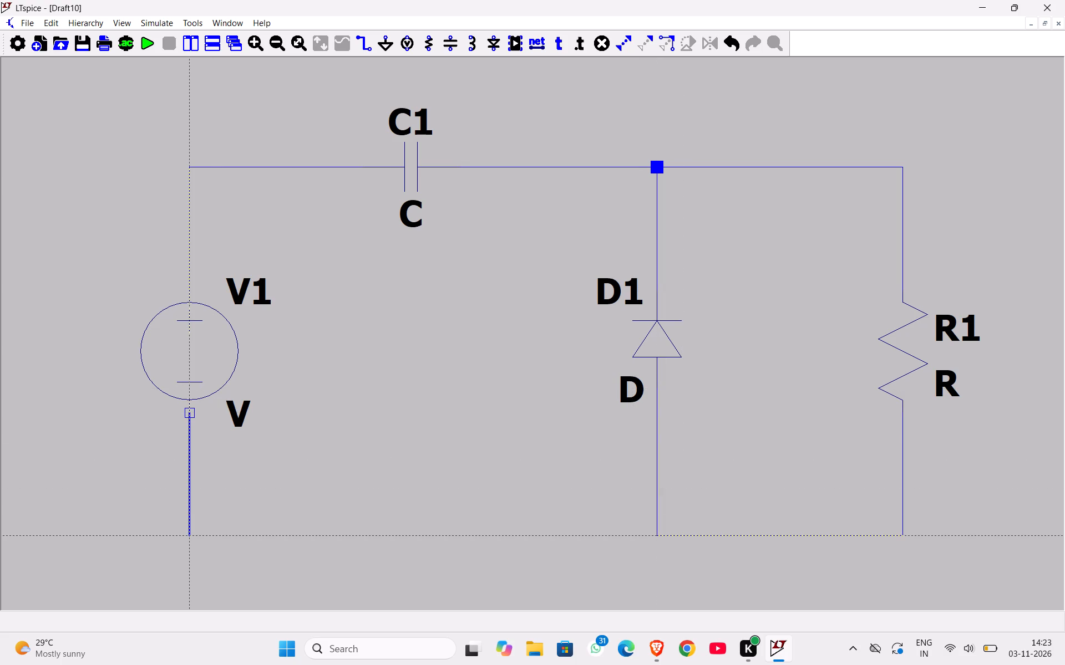
pyautogui.moveTo(198, 539); pyautogui.dragTo(652, 553)
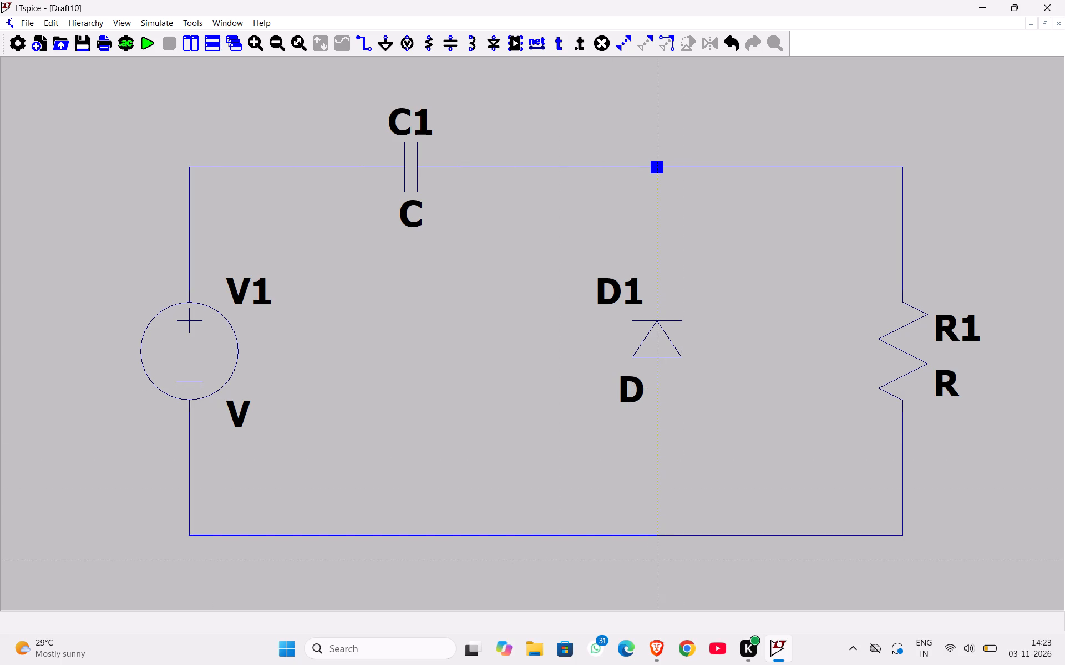
pyautogui.moveTo(652, 553); pyautogui.dragTo(646, 531)
pyautogui.click(646, 531)
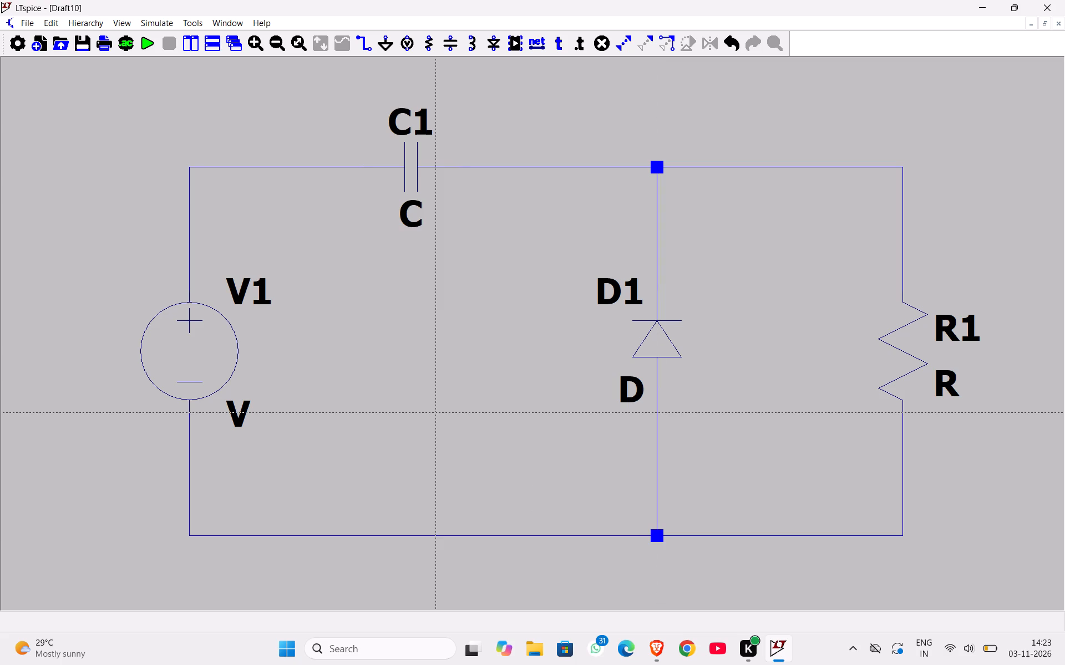
pyautogui.press('BackSpace')
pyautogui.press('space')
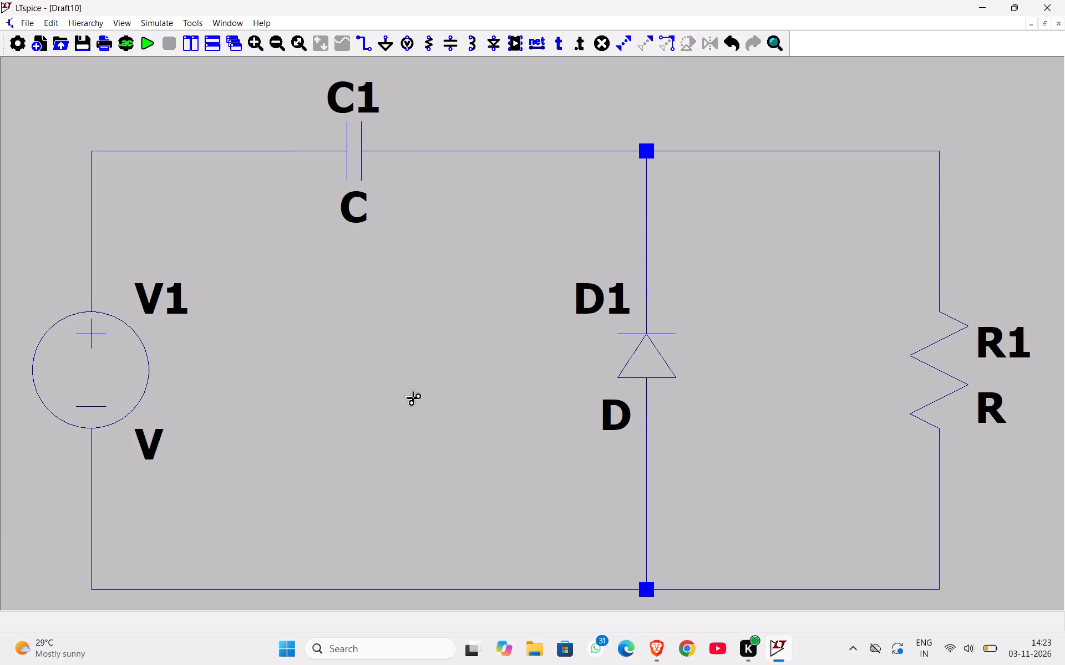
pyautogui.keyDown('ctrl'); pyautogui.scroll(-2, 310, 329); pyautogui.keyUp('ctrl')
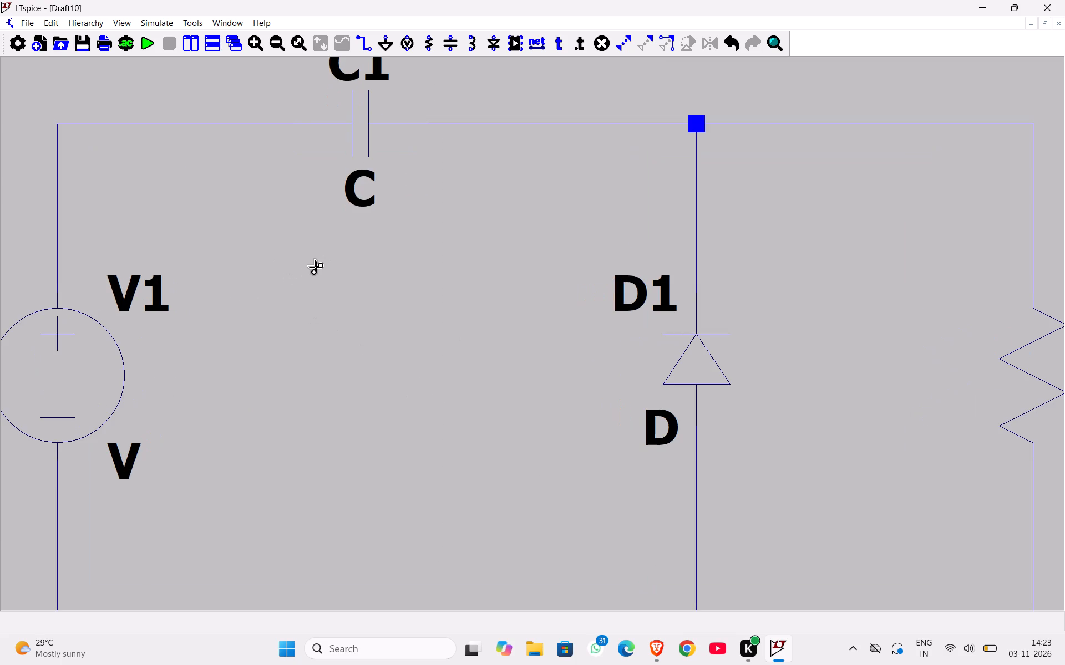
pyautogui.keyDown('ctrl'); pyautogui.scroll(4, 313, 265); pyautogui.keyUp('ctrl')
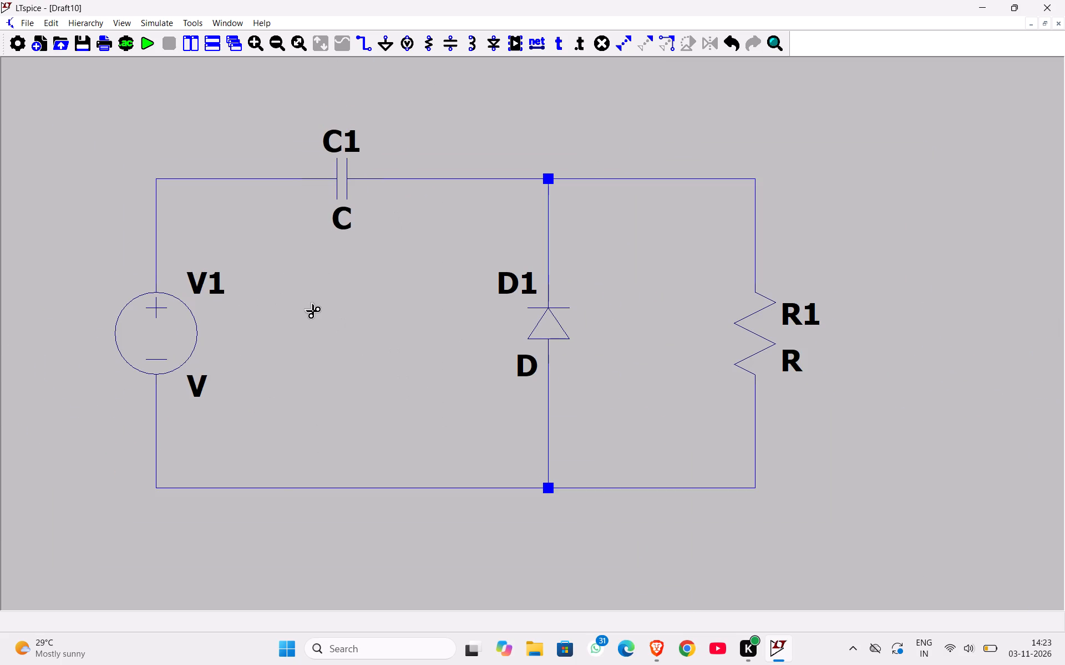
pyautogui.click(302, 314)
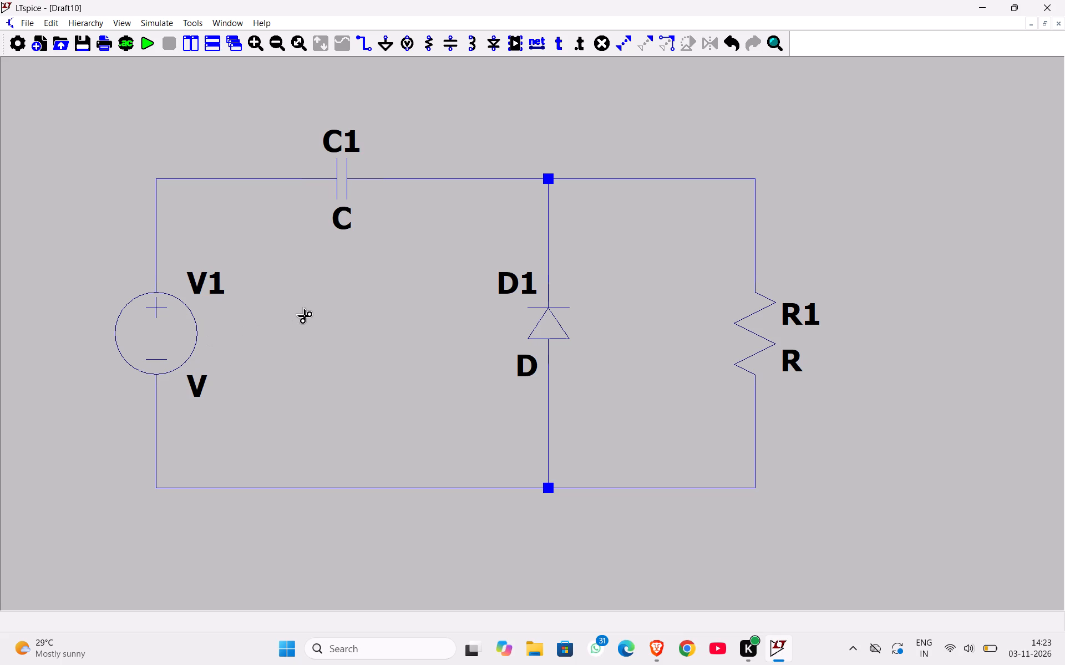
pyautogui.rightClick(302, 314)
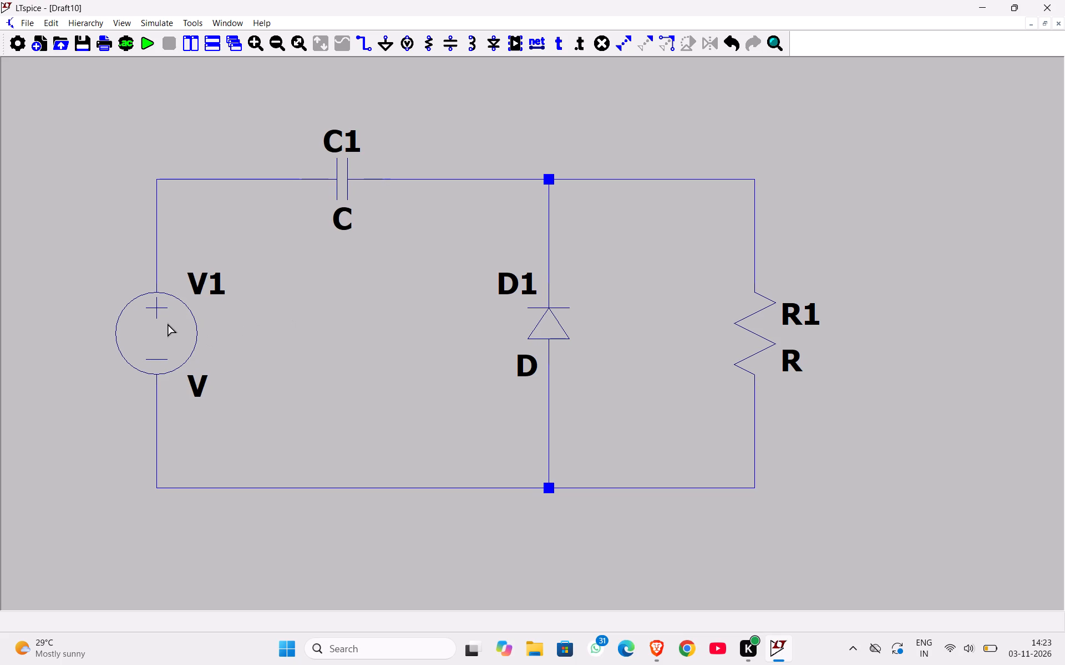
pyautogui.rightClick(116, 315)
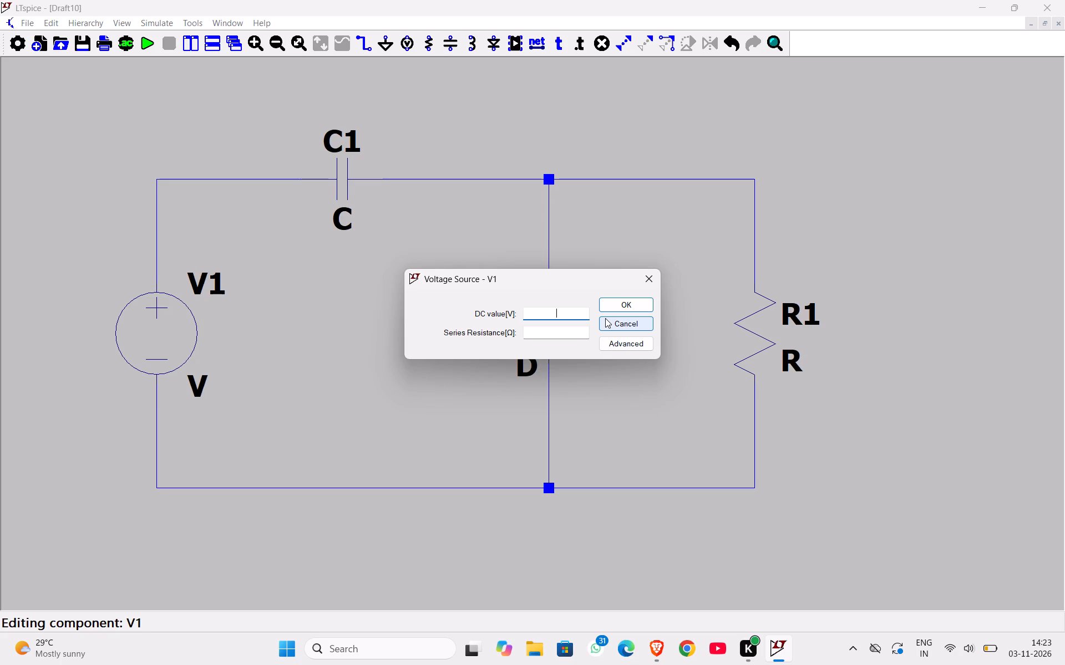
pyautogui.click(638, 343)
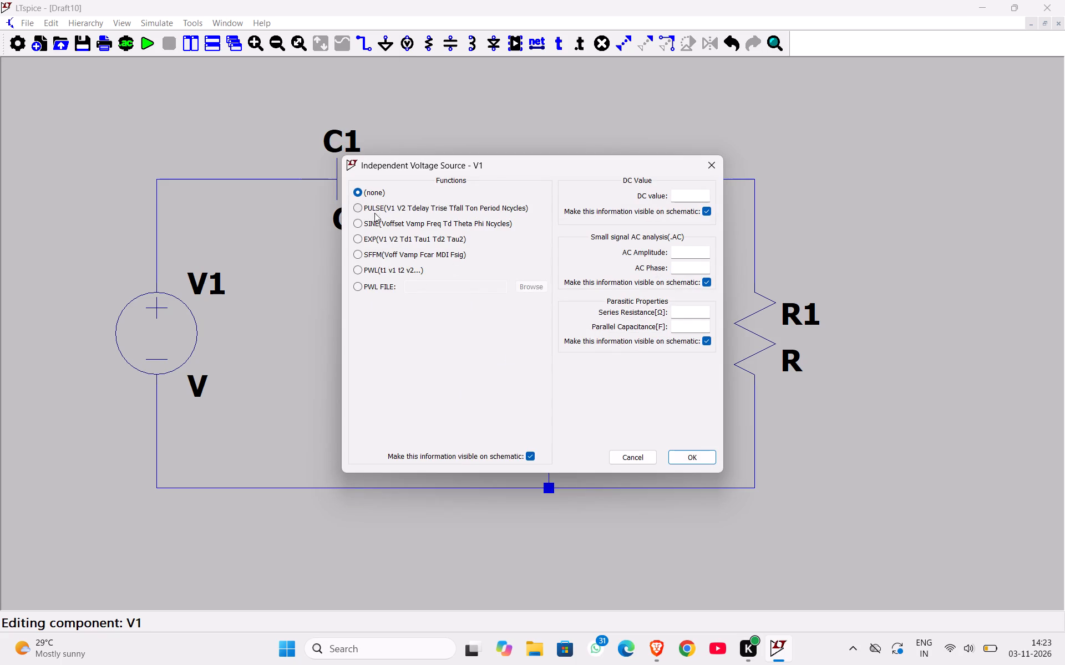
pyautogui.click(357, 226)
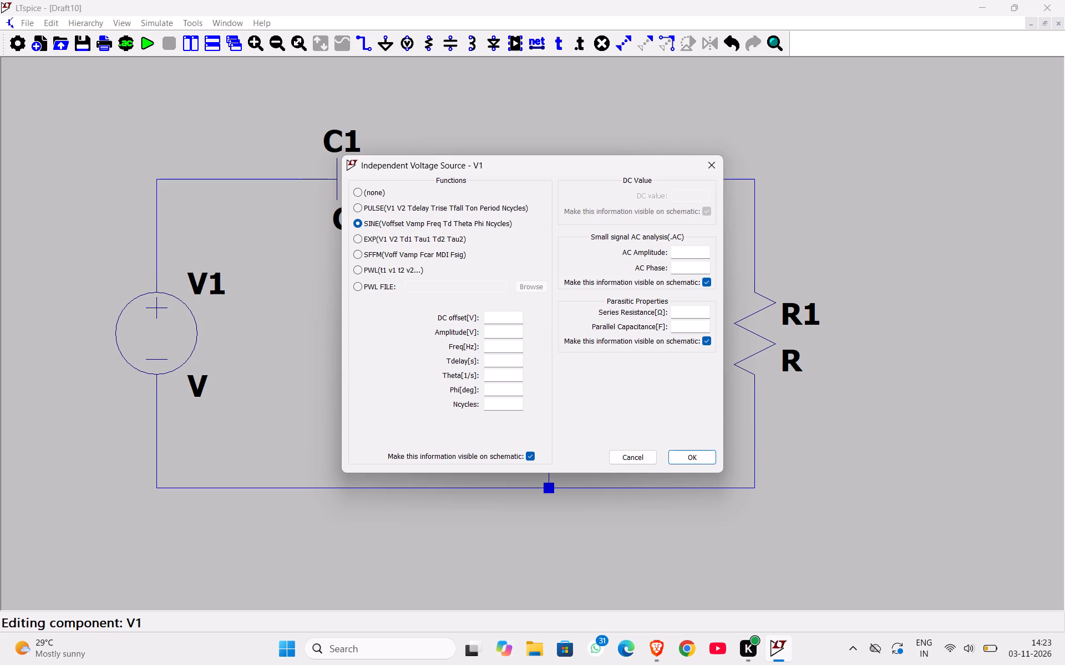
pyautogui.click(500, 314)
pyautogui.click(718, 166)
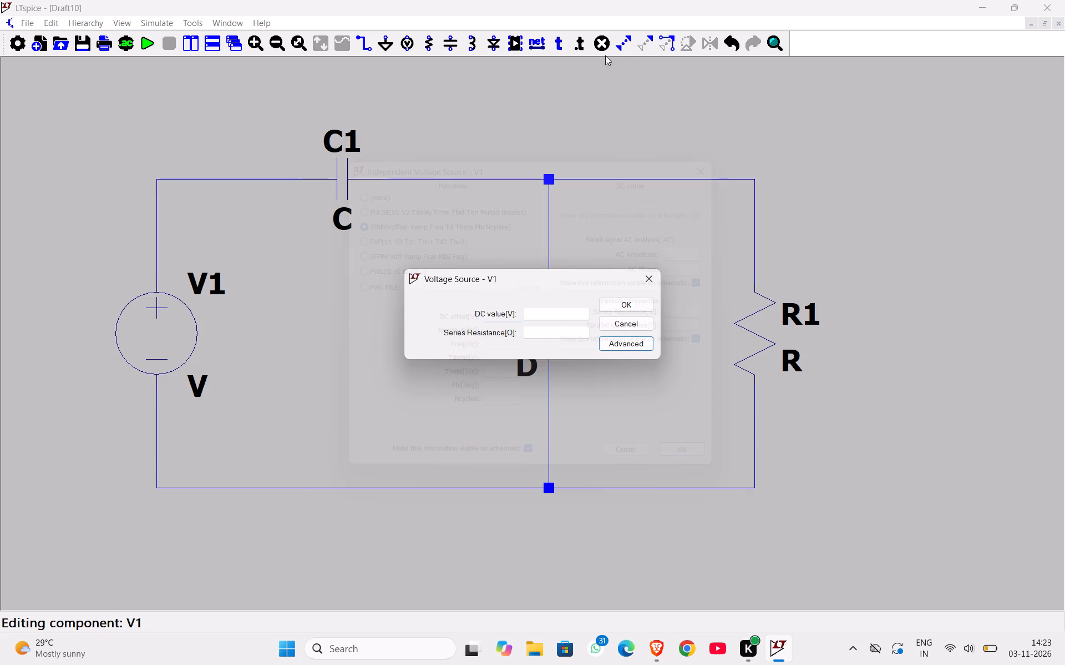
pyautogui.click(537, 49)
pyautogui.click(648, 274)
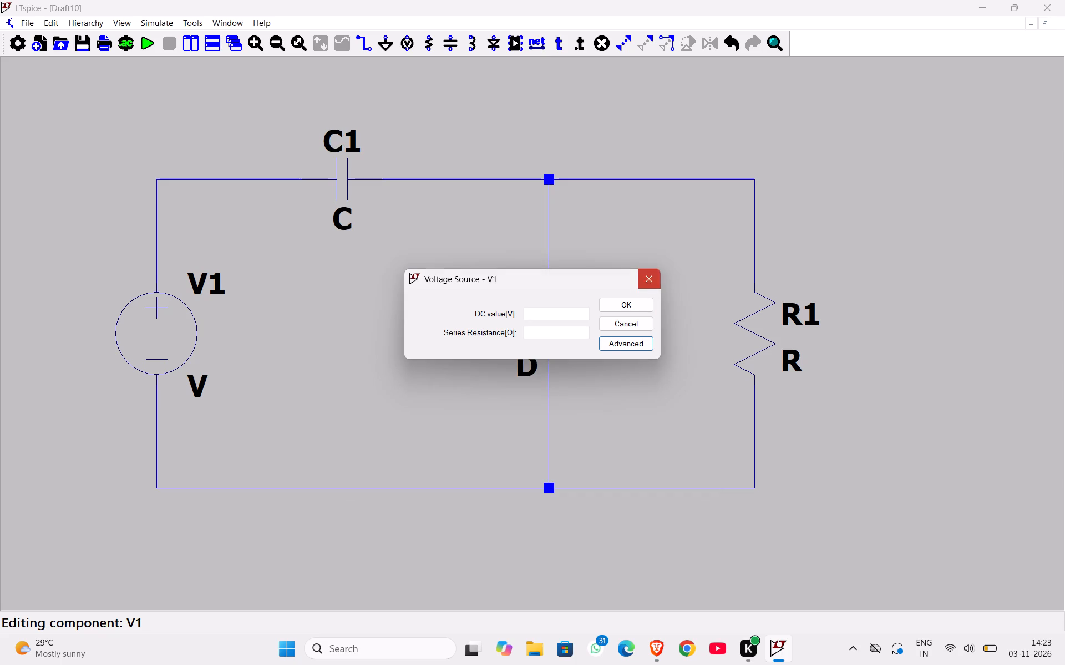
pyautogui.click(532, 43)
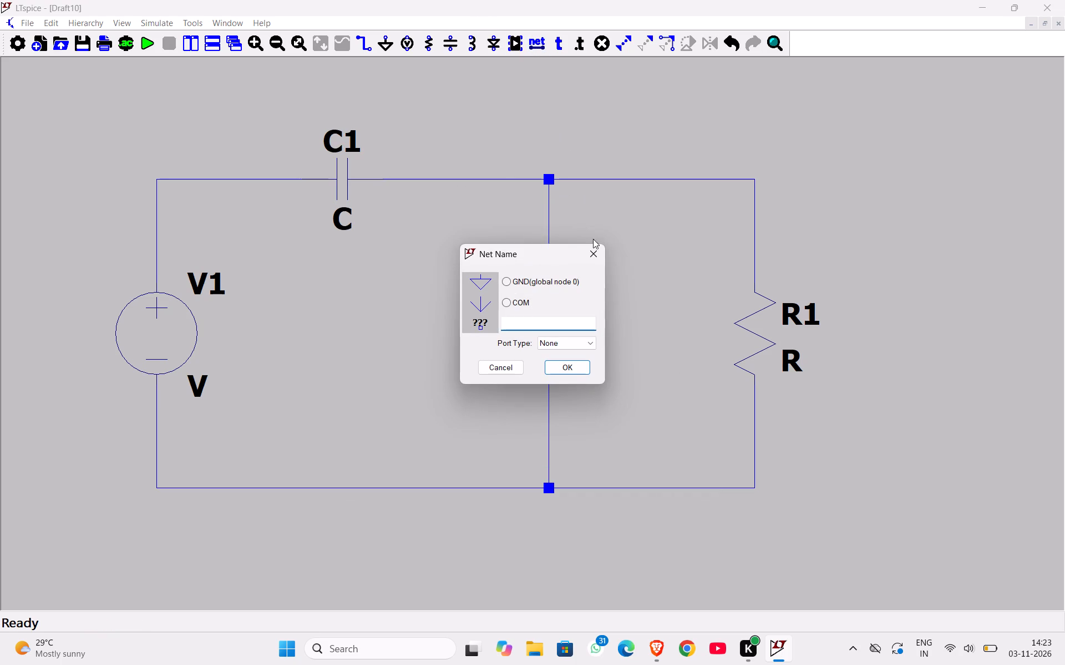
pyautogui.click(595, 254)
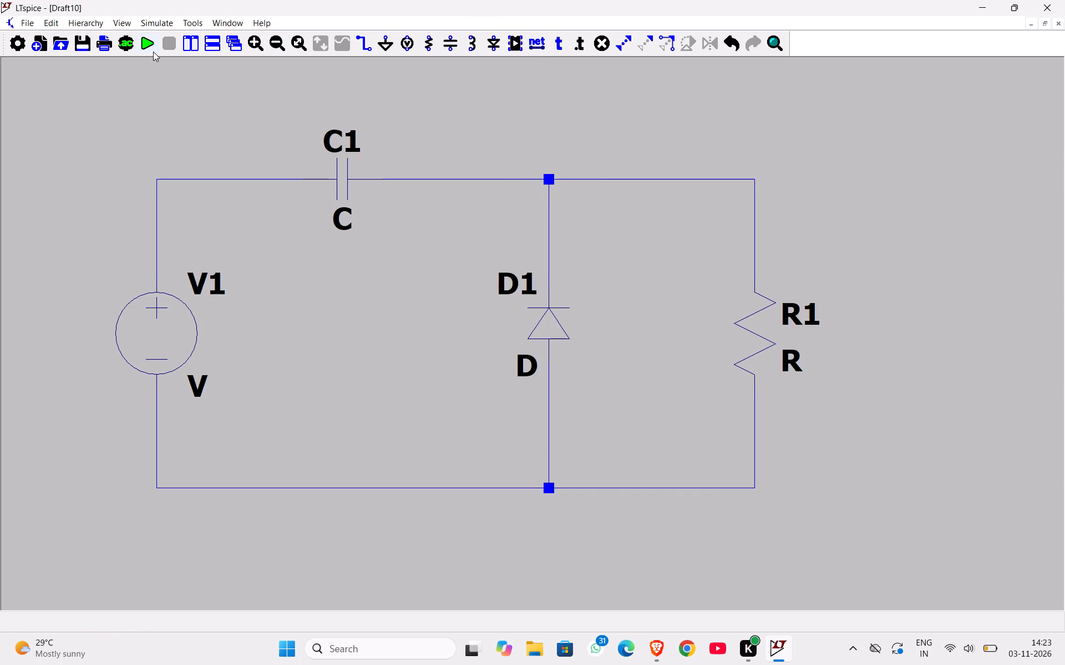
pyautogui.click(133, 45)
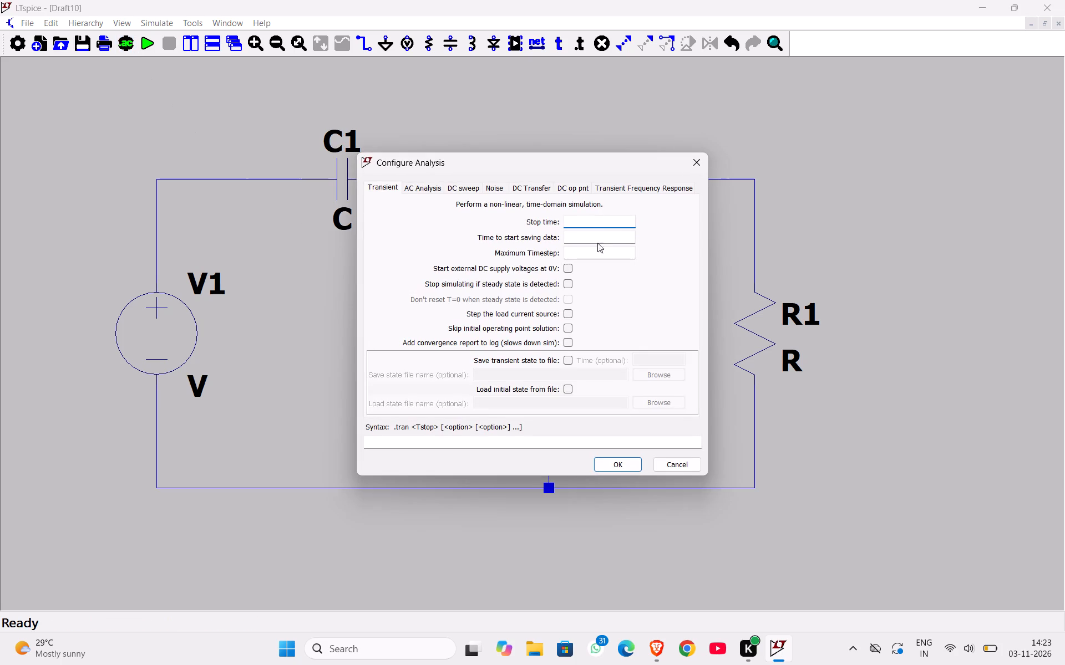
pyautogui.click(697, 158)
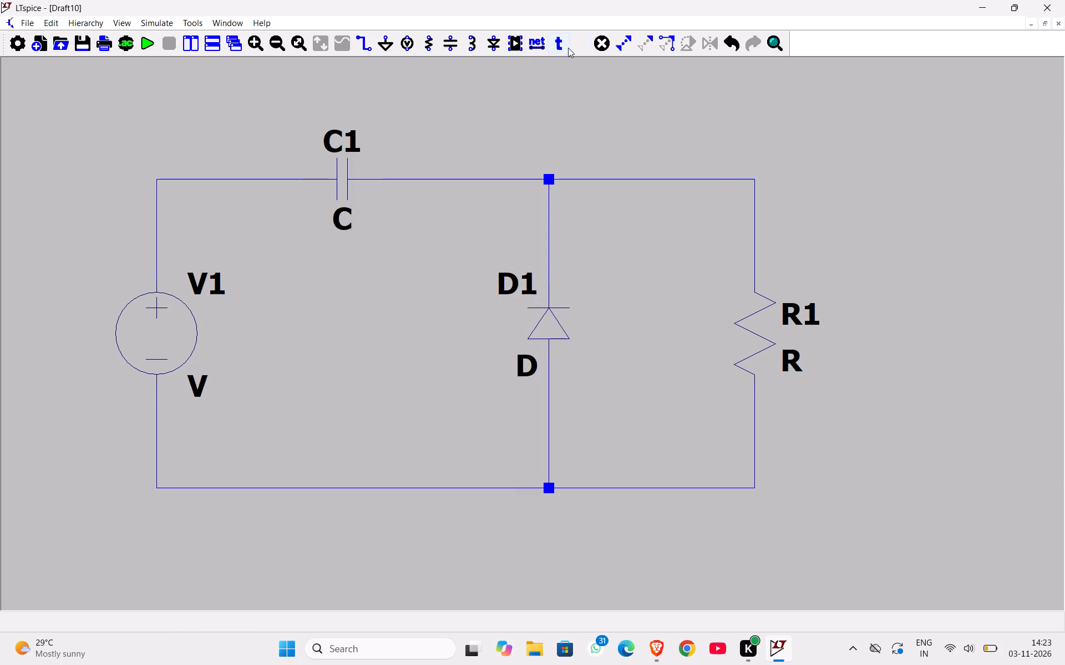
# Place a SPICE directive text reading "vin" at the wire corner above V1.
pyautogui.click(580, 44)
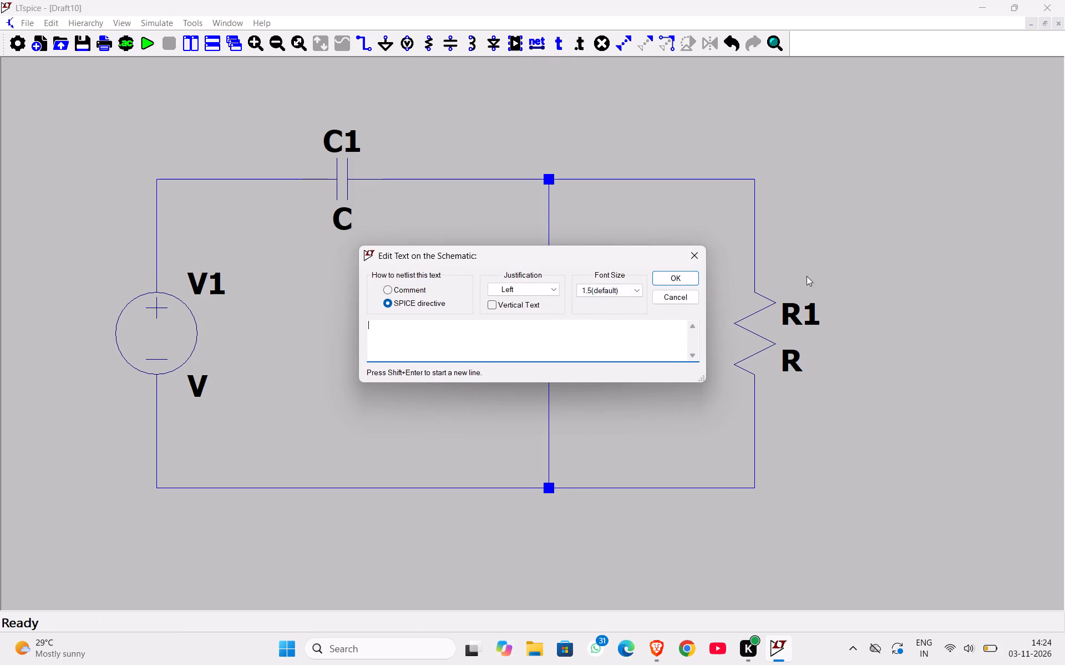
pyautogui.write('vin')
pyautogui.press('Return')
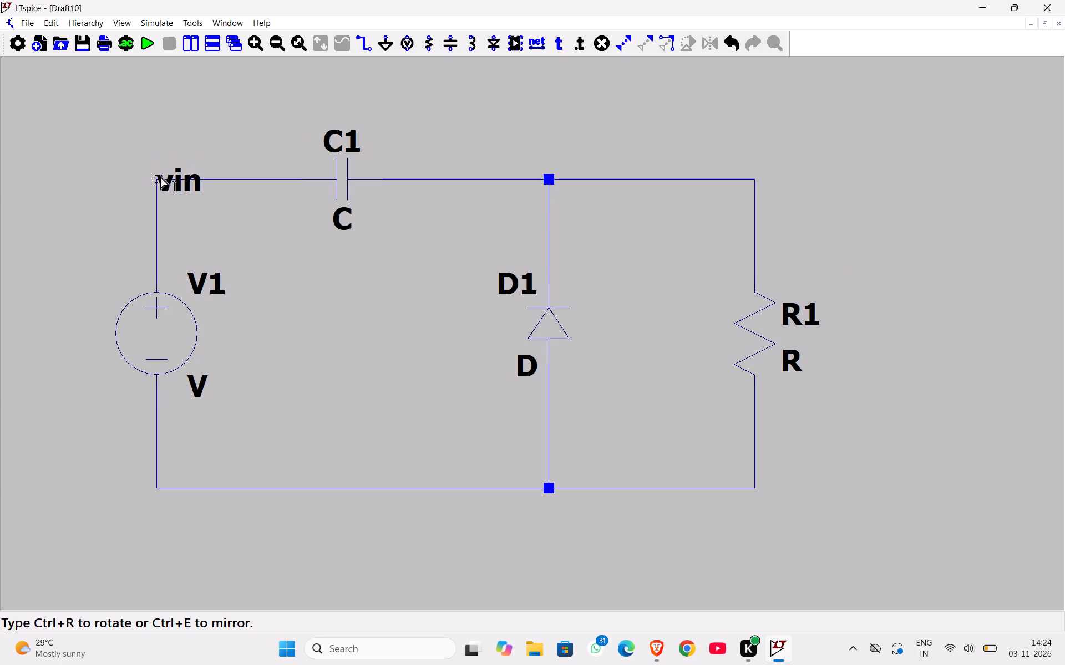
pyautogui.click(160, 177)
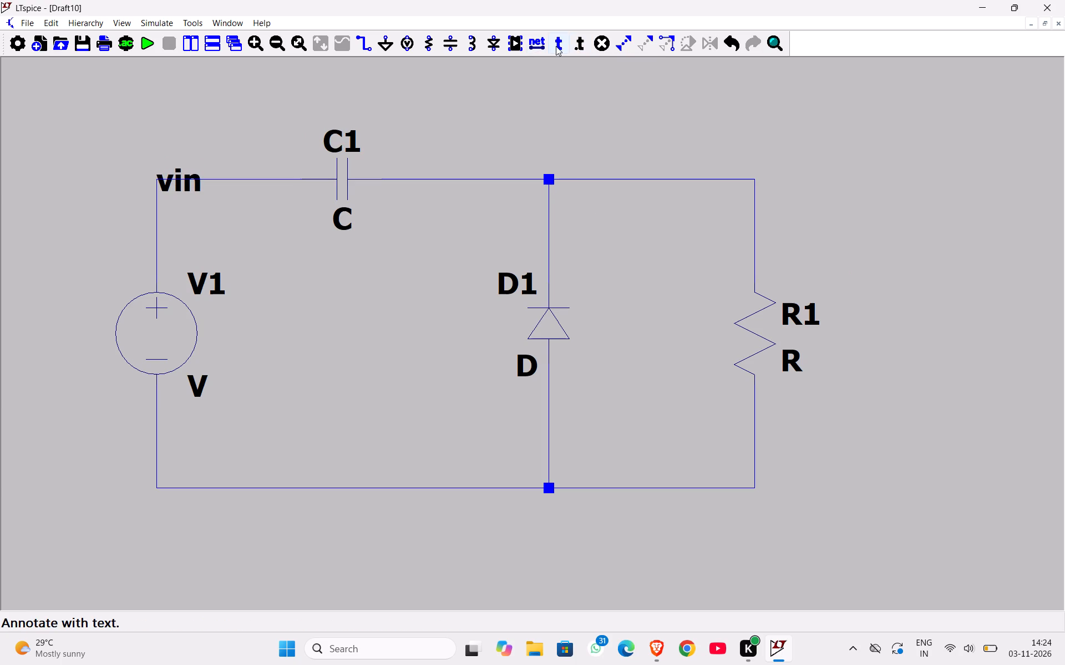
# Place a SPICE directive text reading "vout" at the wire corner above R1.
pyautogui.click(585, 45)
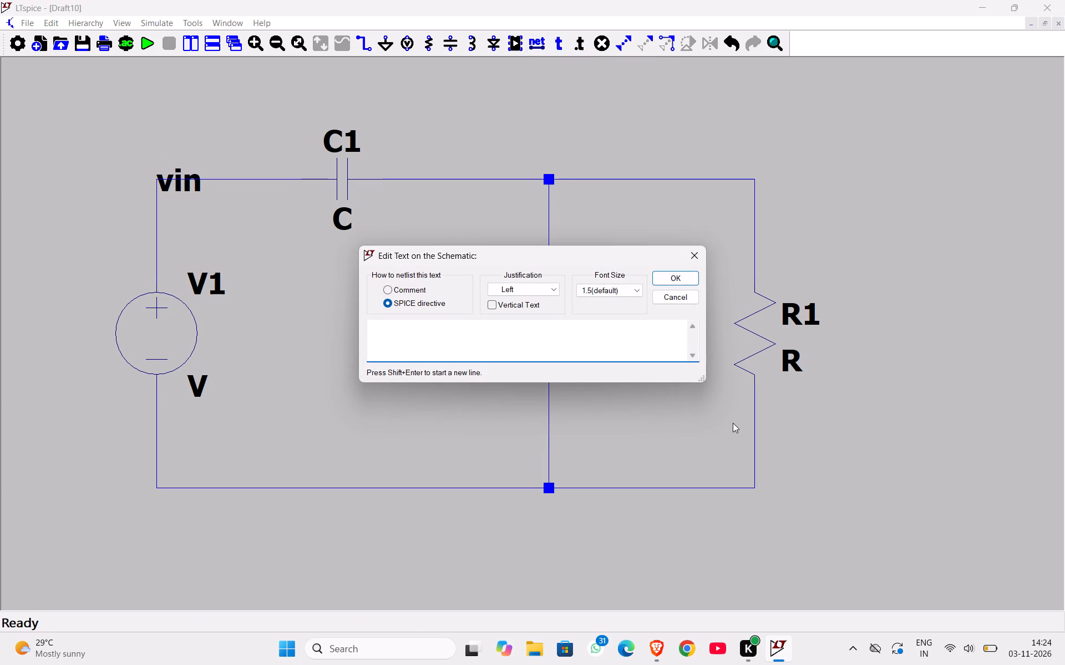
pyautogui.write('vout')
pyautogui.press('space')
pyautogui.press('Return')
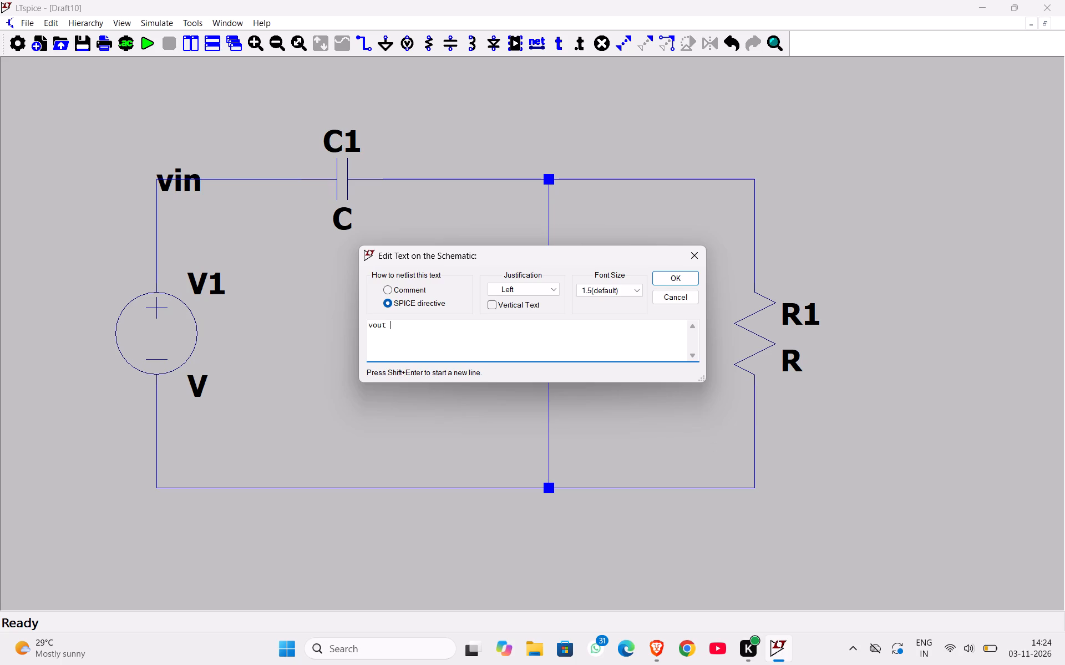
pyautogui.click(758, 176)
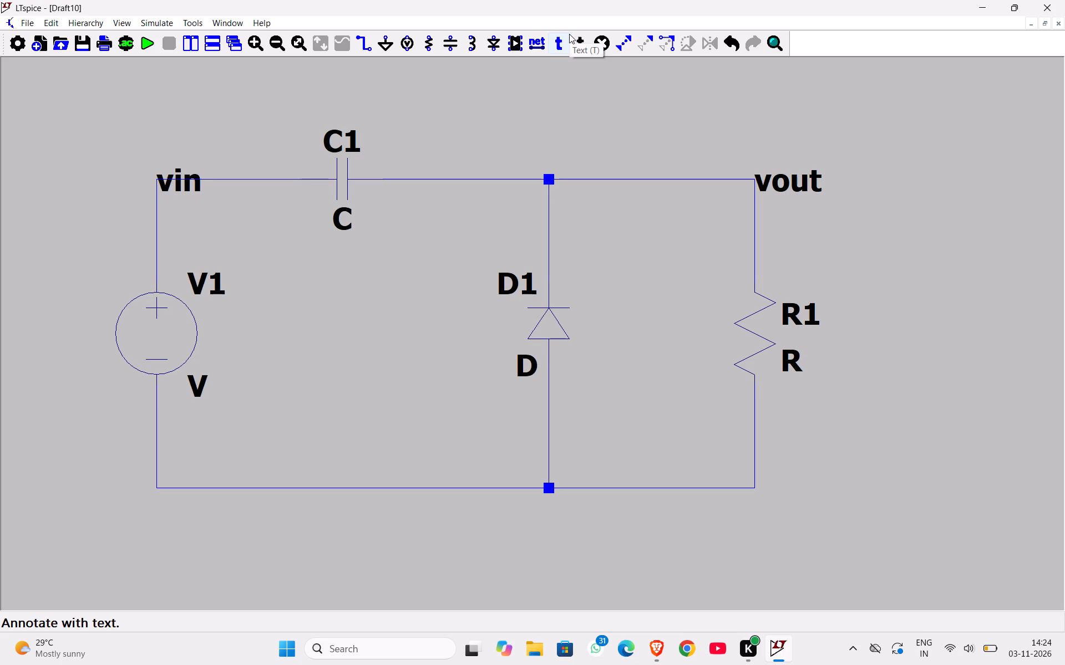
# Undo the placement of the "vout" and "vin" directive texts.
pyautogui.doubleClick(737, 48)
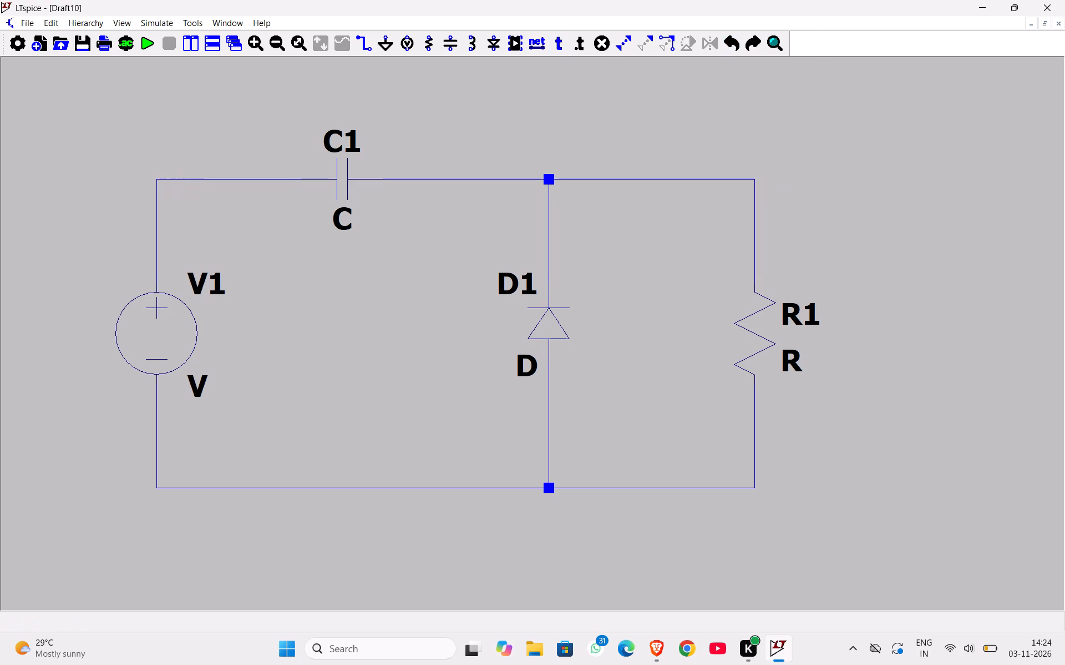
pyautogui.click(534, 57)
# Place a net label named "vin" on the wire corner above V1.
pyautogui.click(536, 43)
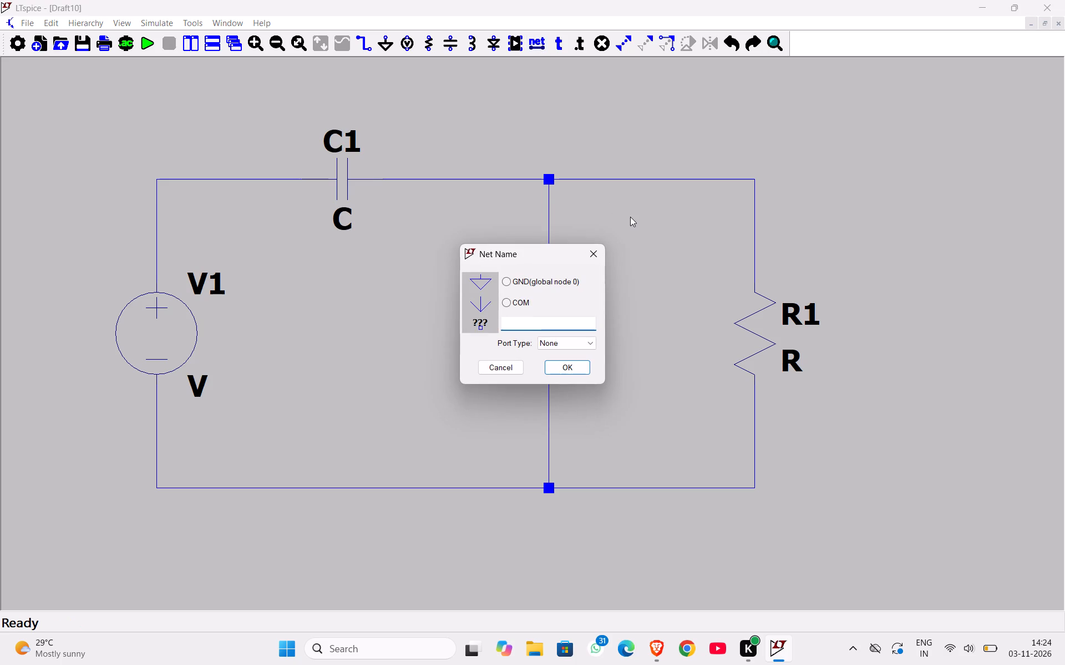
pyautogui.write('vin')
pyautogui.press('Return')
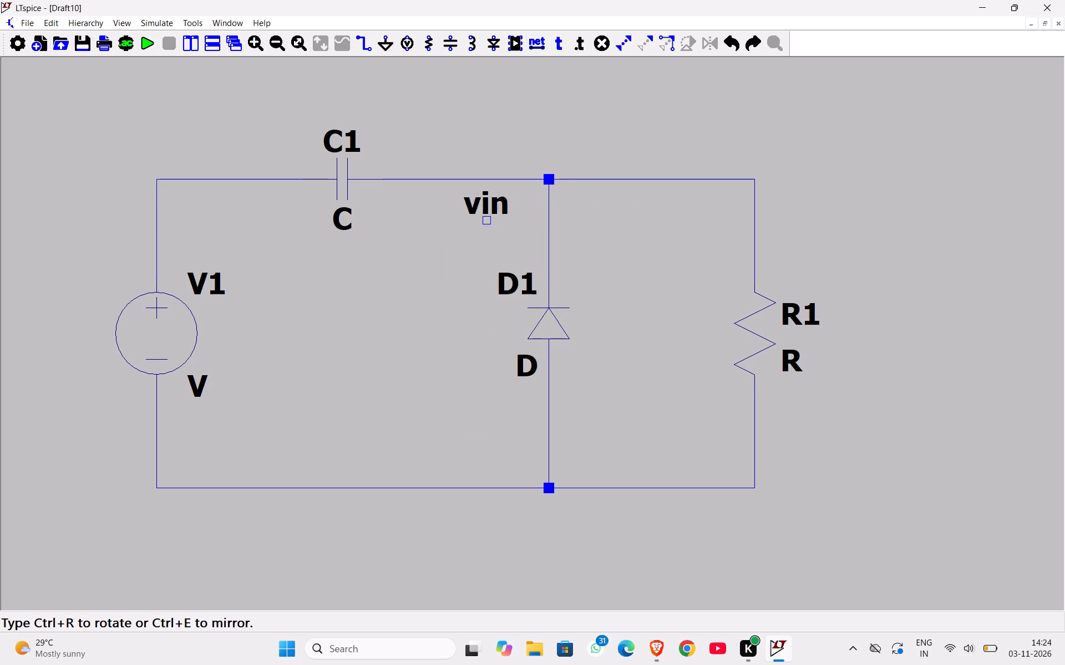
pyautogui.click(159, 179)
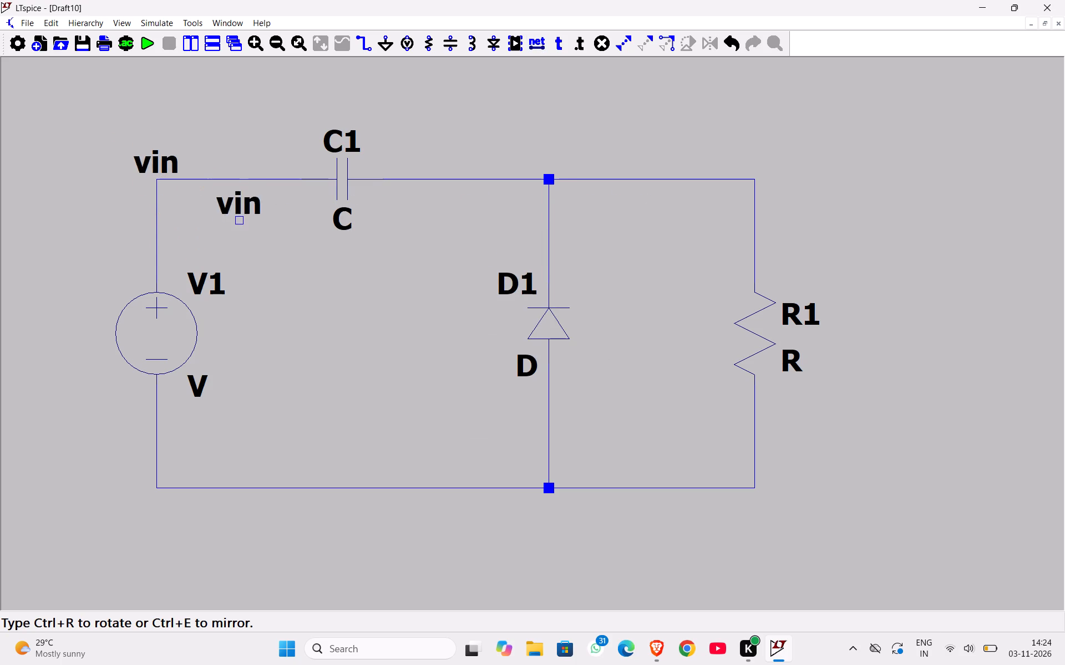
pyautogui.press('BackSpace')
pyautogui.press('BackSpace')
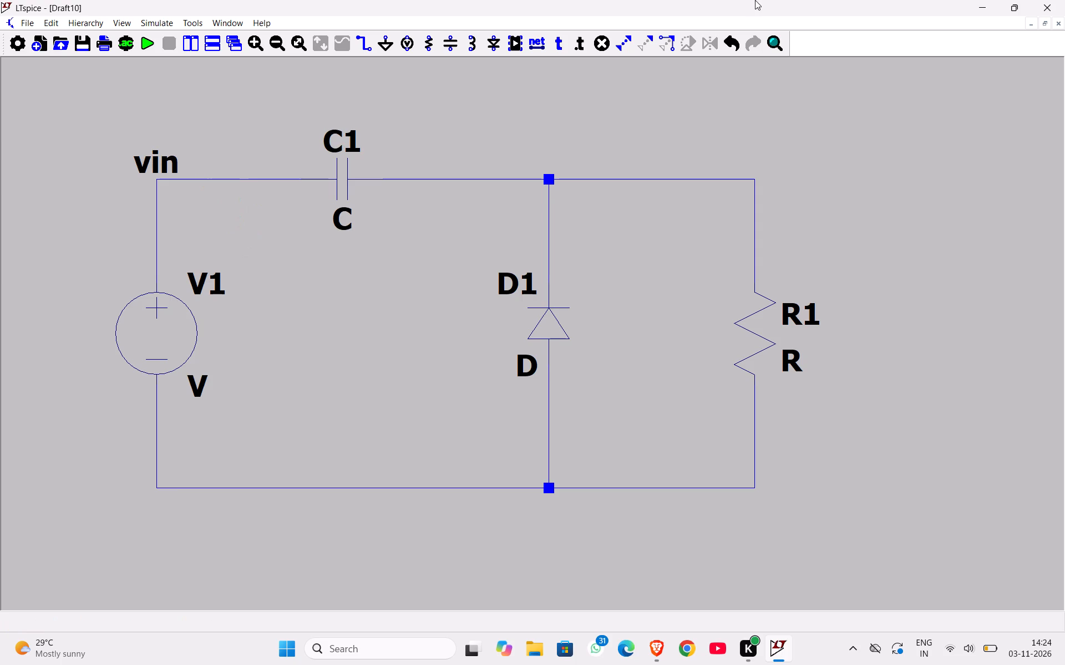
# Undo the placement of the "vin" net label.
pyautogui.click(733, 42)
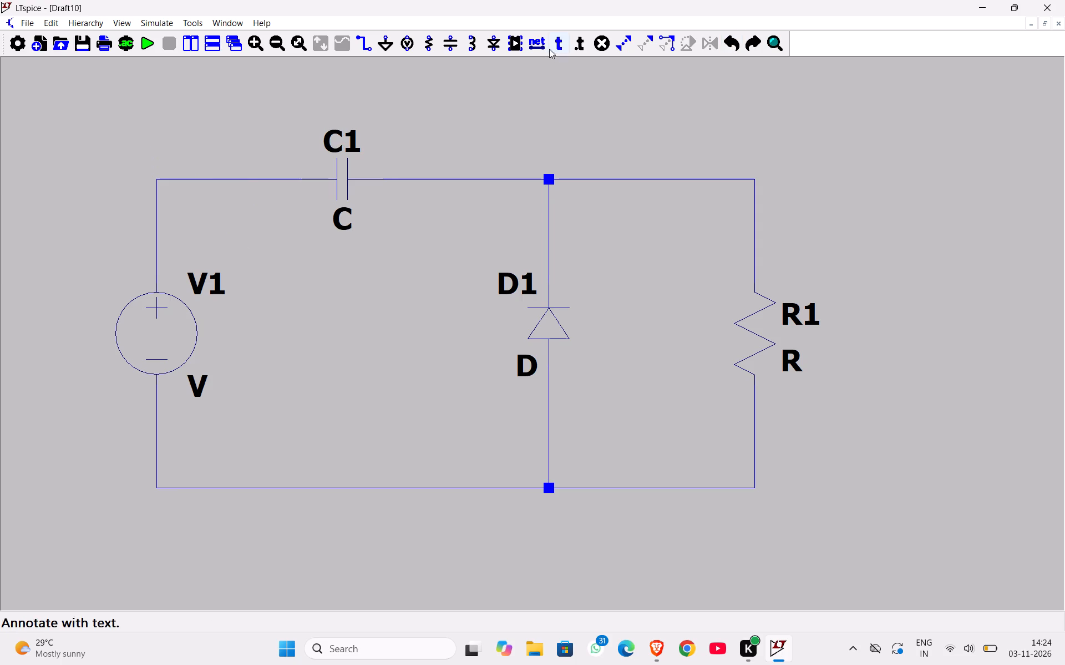
# Label the net at the wire corner above V1 as "vin".
pyautogui.click(542, 44)
pyautogui.write('vin')
pyautogui.press('Return')
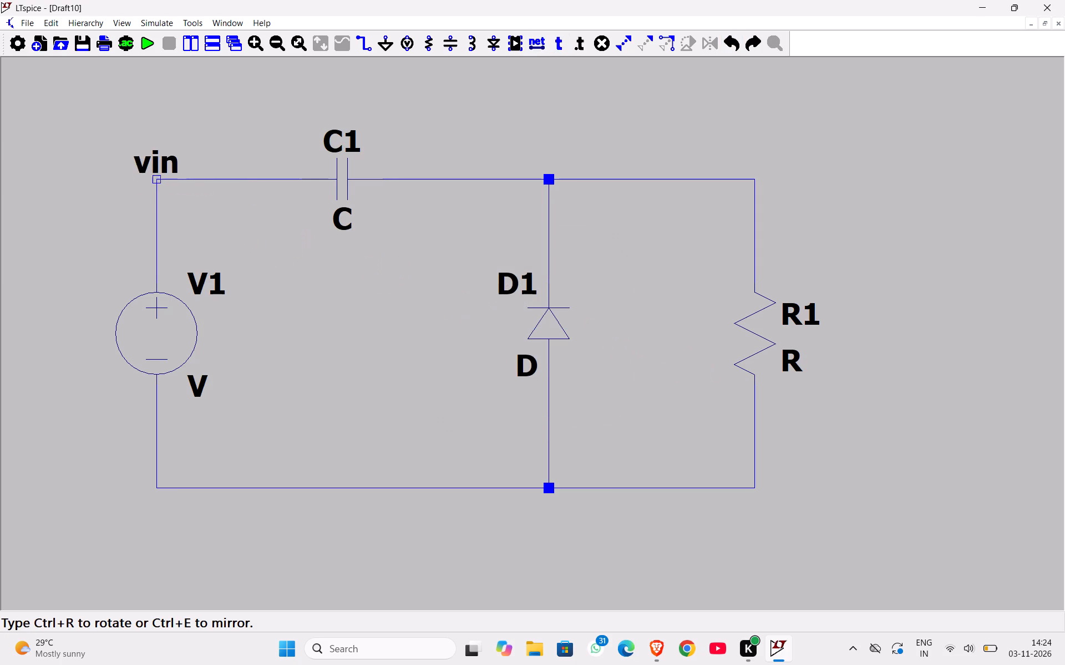
pyautogui.click(163, 177)
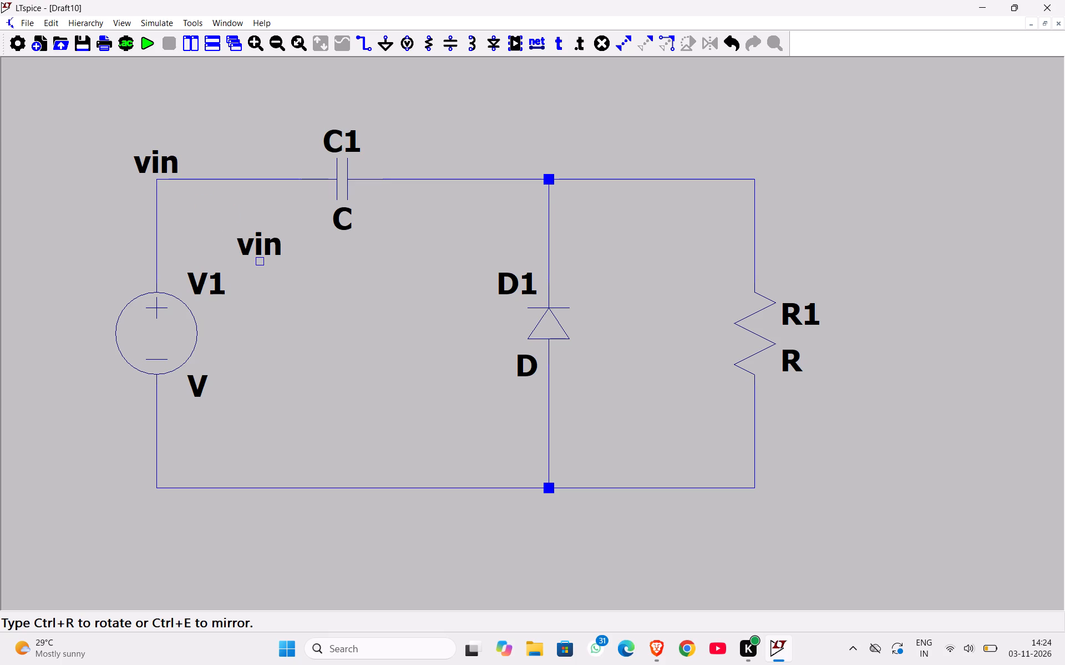
pyautogui.press('BackSpace')
# Label the net at the wire corner above R1 as "vout".
pyautogui.click(536, 36)
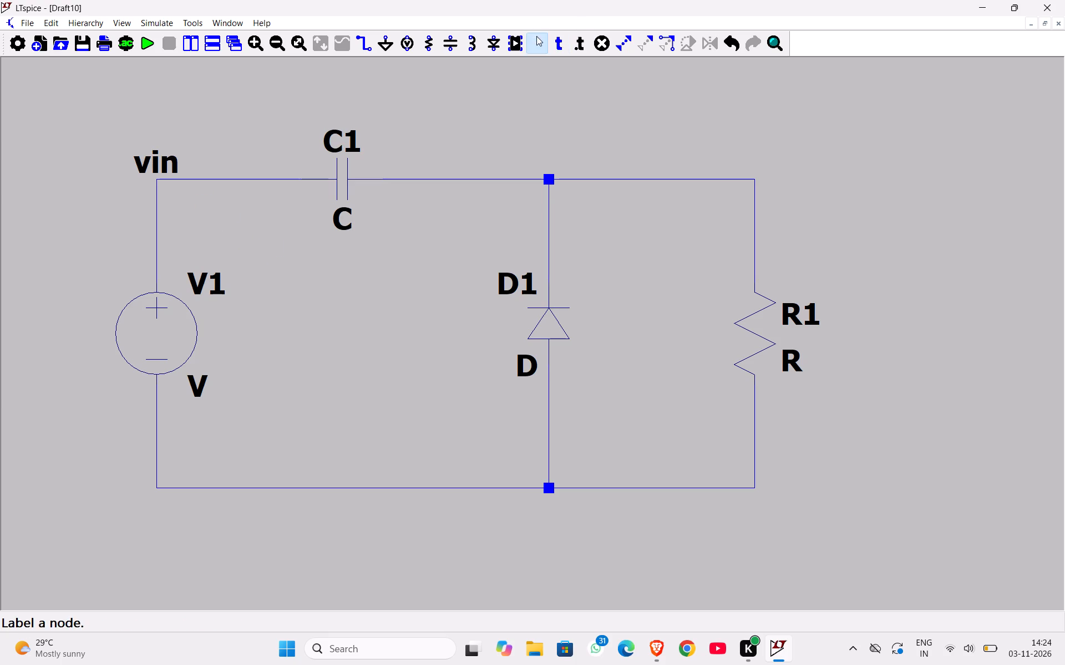
pyautogui.write('vout')
pyautogui.press('space')
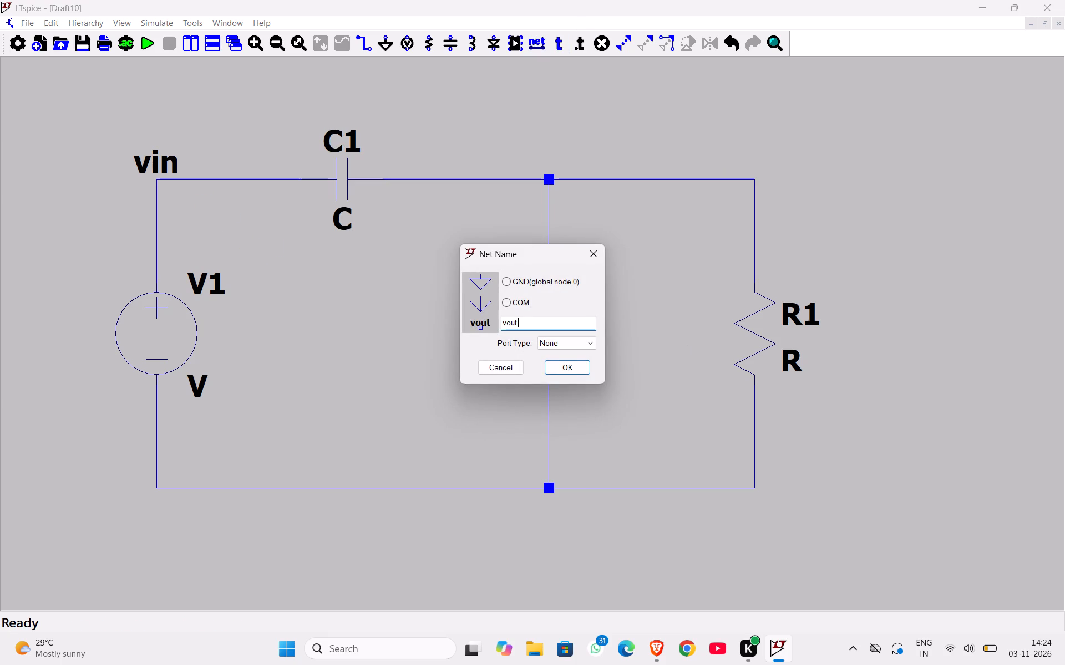
pyautogui.press('Return')
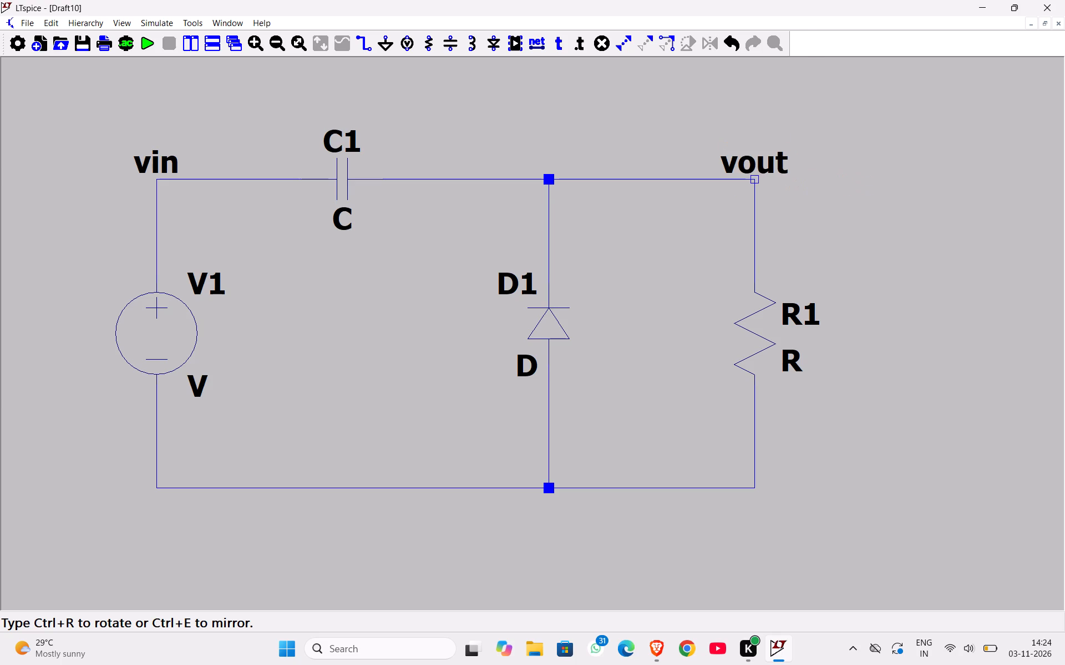
pyautogui.click(748, 174)
pyautogui.press('BackSpace')
pyautogui.click(341, 255)
pyautogui.rightClick(341, 255)
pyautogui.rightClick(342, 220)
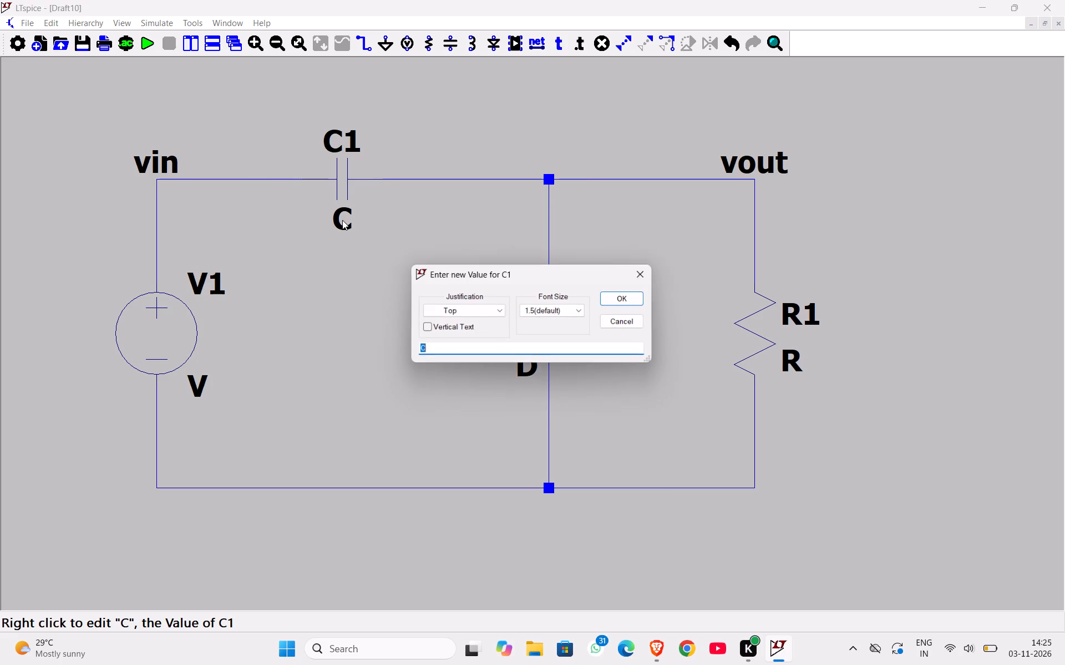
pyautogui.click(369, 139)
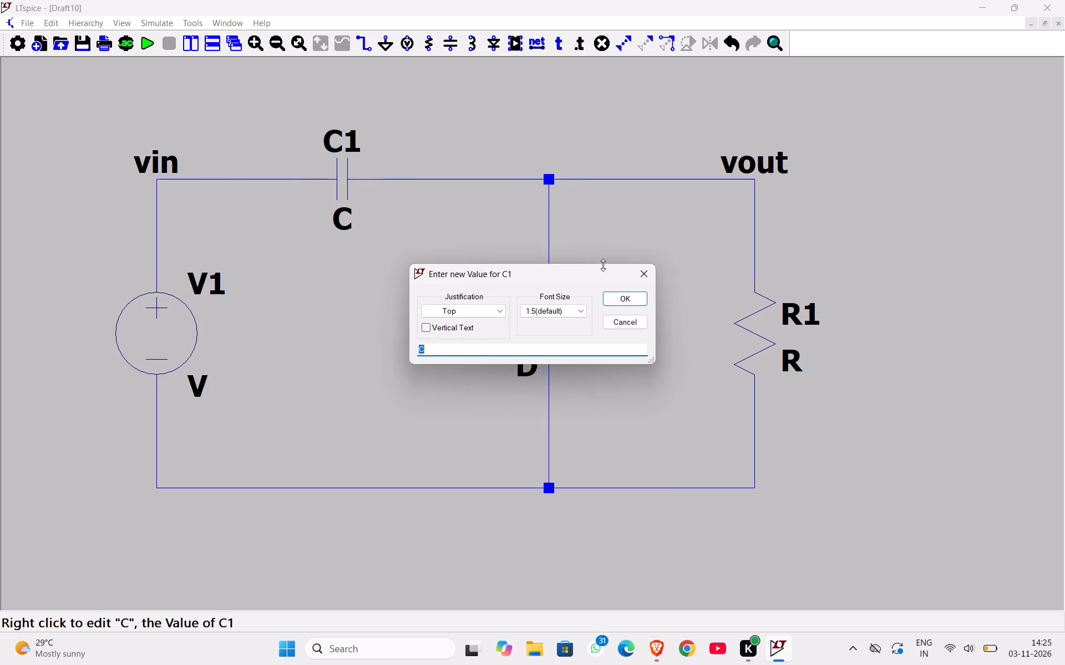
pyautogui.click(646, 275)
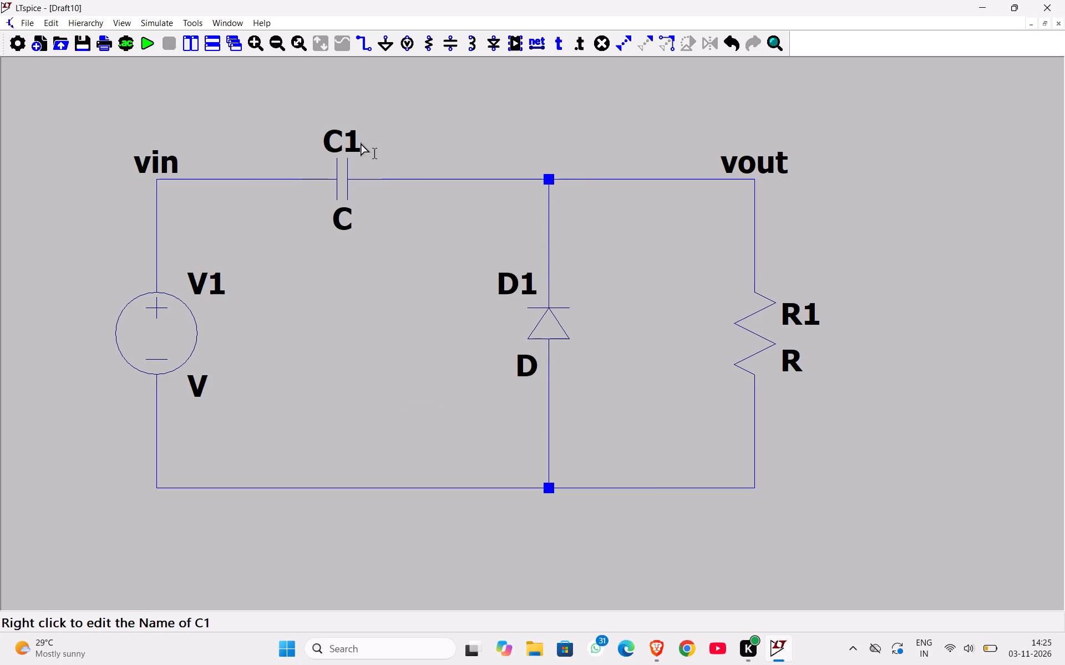
# Change the instance name of capacitor C1 to 0.00001.
pyautogui.rightClick(343, 138)
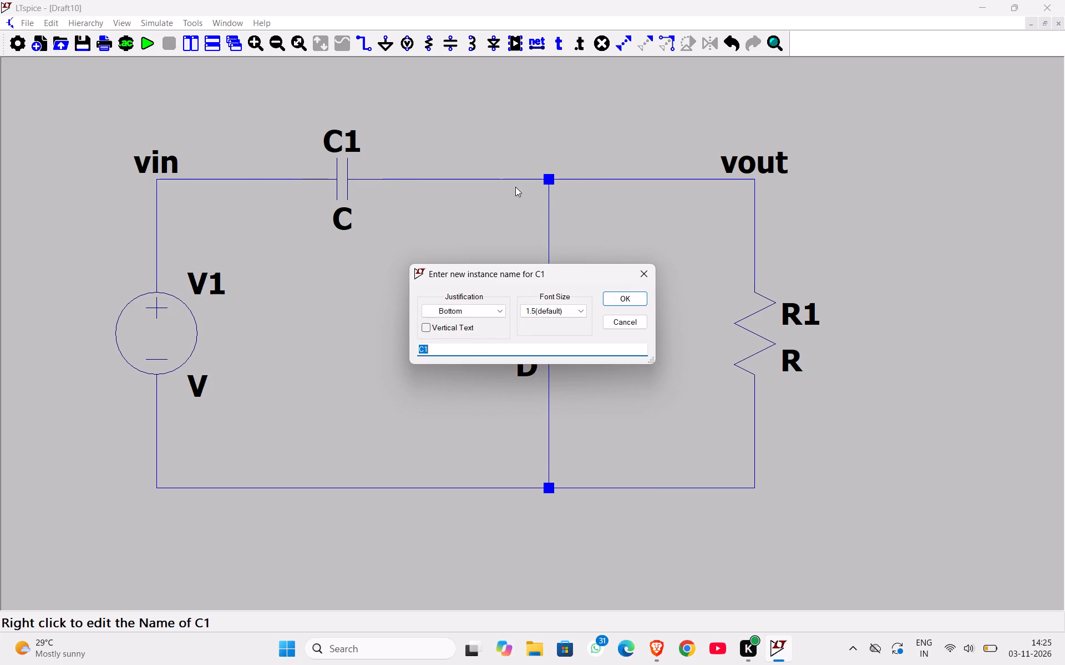
pyautogui.press('BackSpace')
pyautogui.write('0.0000')
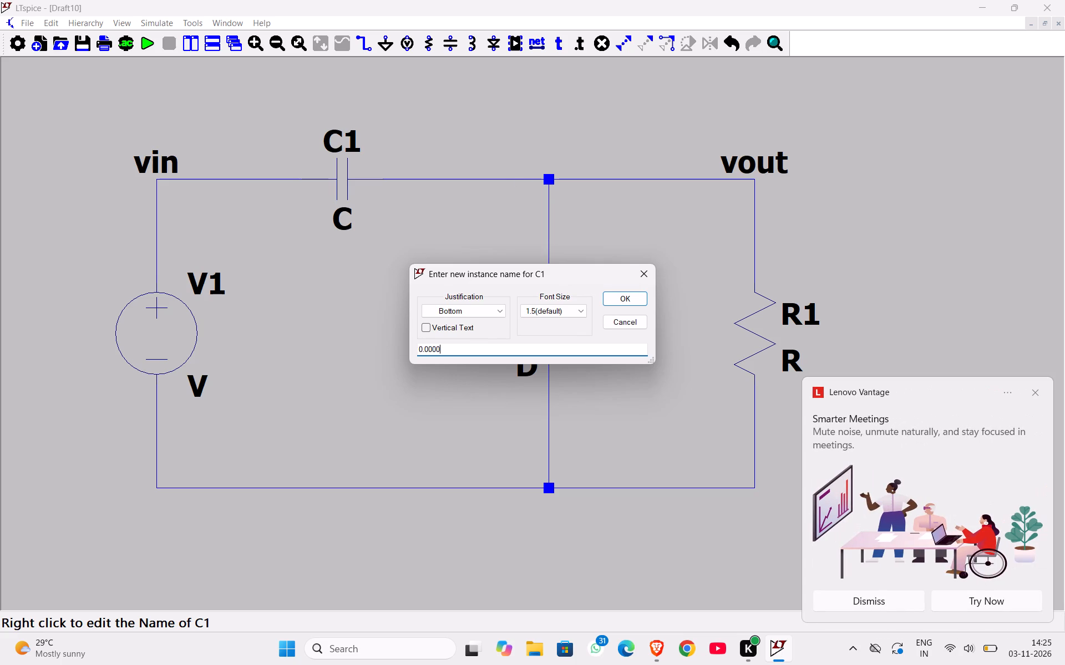
pyautogui.press('5')
pyautogui.press('BackSpace')
pyautogui.press('1')
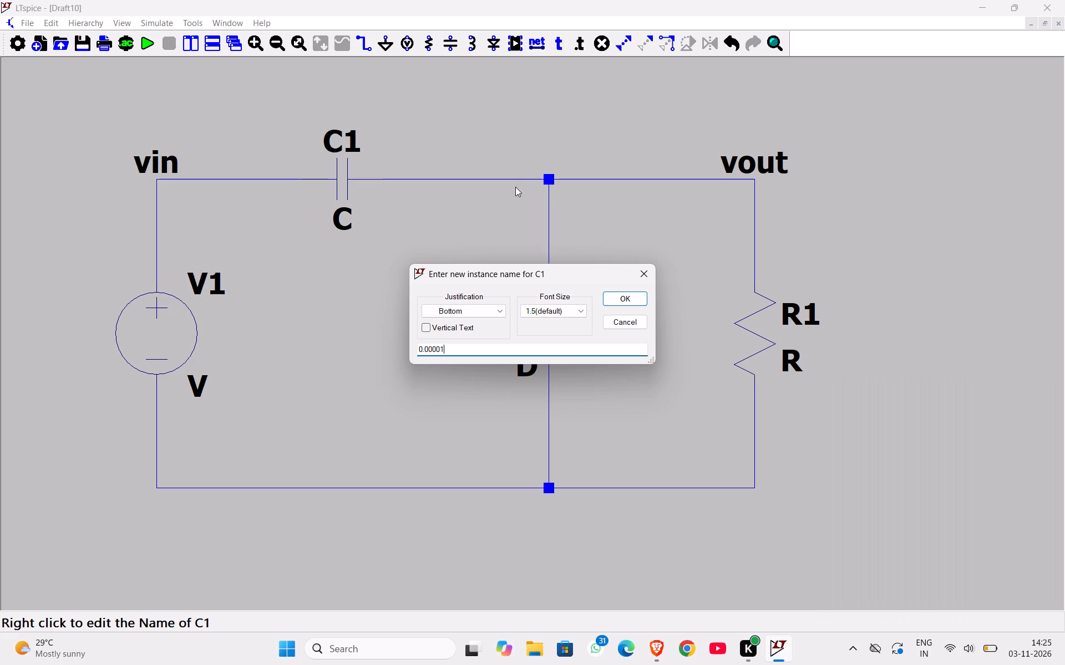
pyautogui.press('Return')
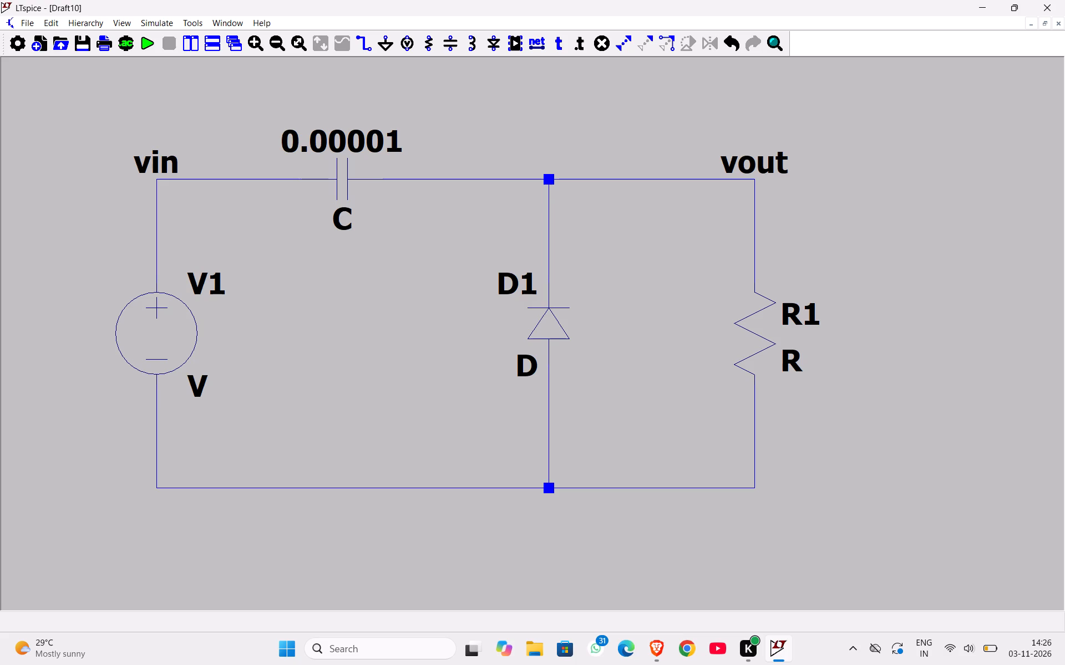
# Change the instance name of diode D1 to 1N4148.
pyautogui.rightClick(520, 280)
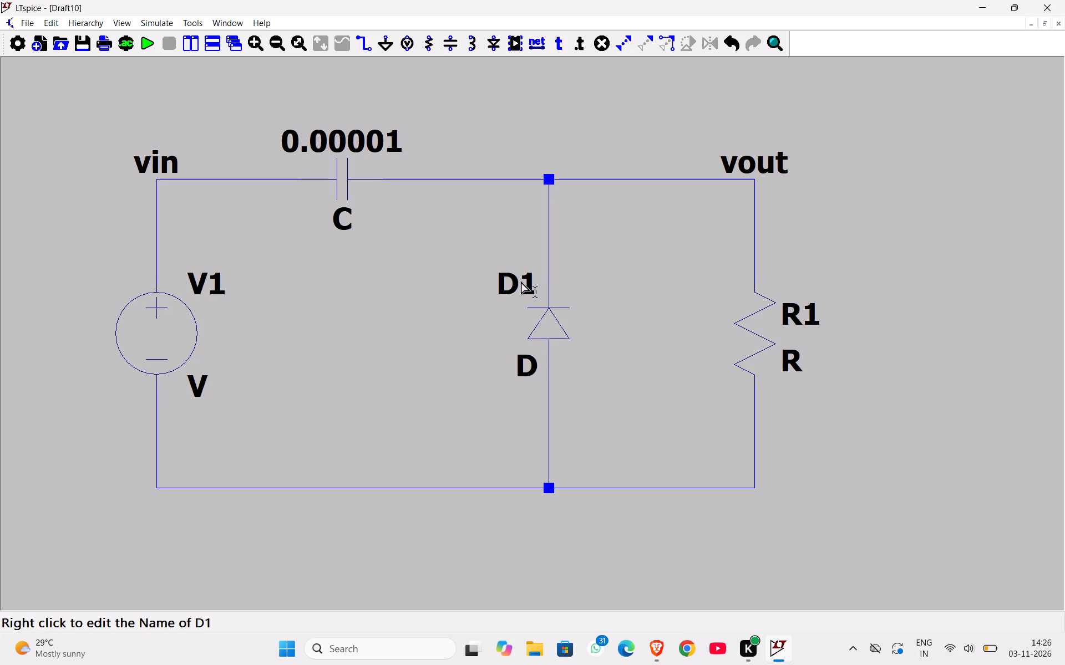
pyautogui.press('BackSpace')
pyautogui.press('1')
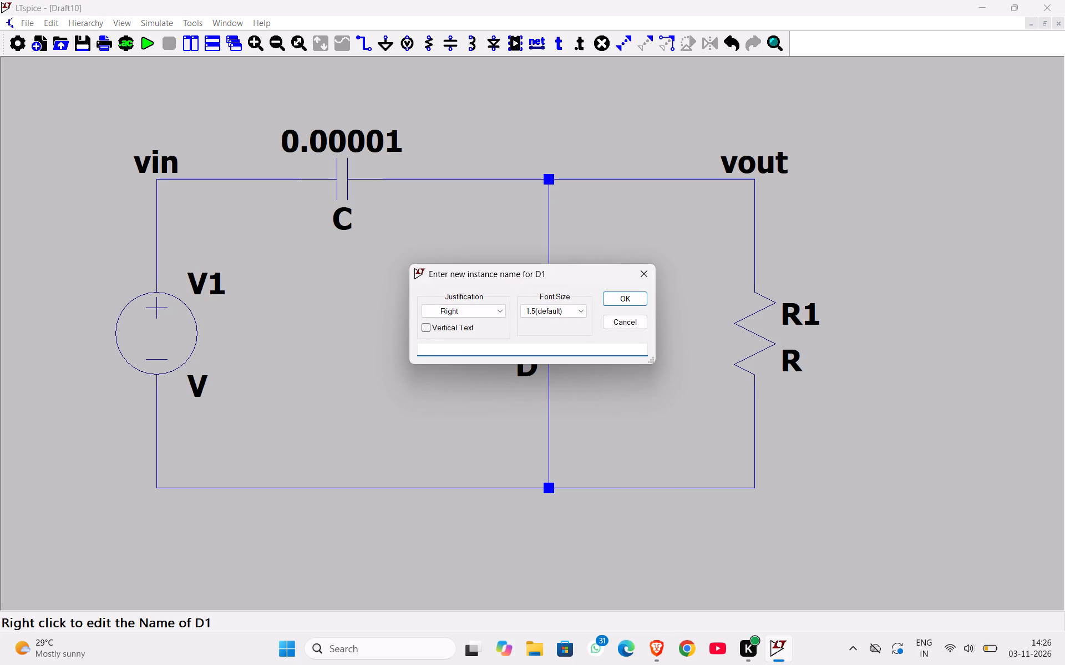
pyautogui.press('n')
pyautogui.press('BackSpace')
pyautogui.press('n')
pyautogui.write('4148')
pyautogui.press('Return')
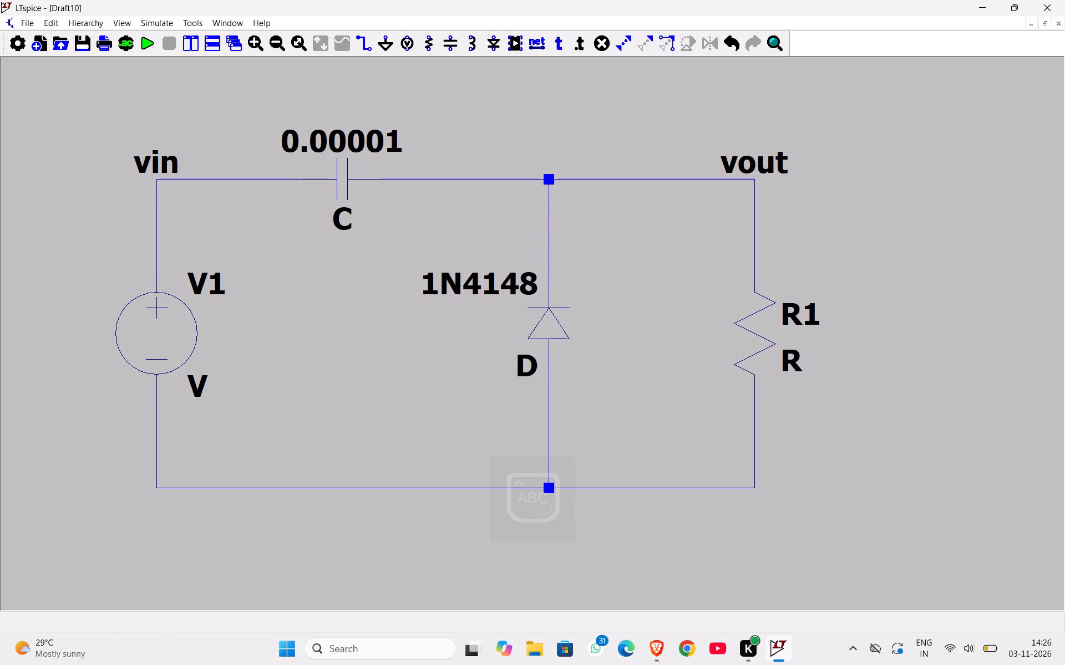
# Define voltage source V1 as a SINE function with DC offset 0 V, amplitude 10 V and frequency 50 Hz.
pyautogui.moveTo(257, 290); pyautogui.dragTo(264, 307)
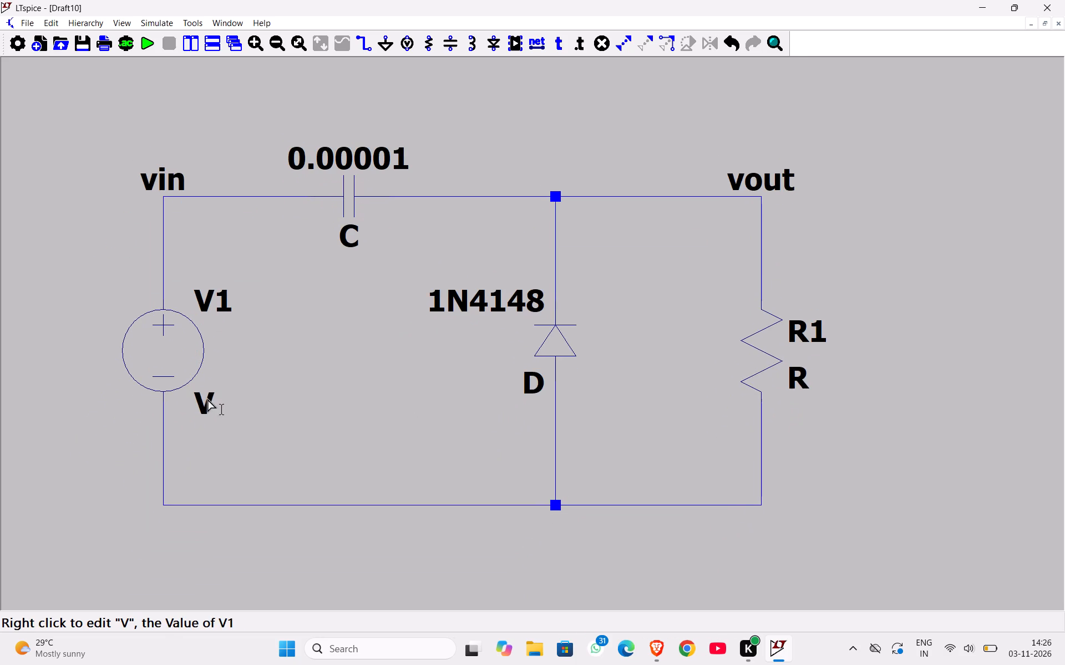
pyautogui.rightClick(206, 289)
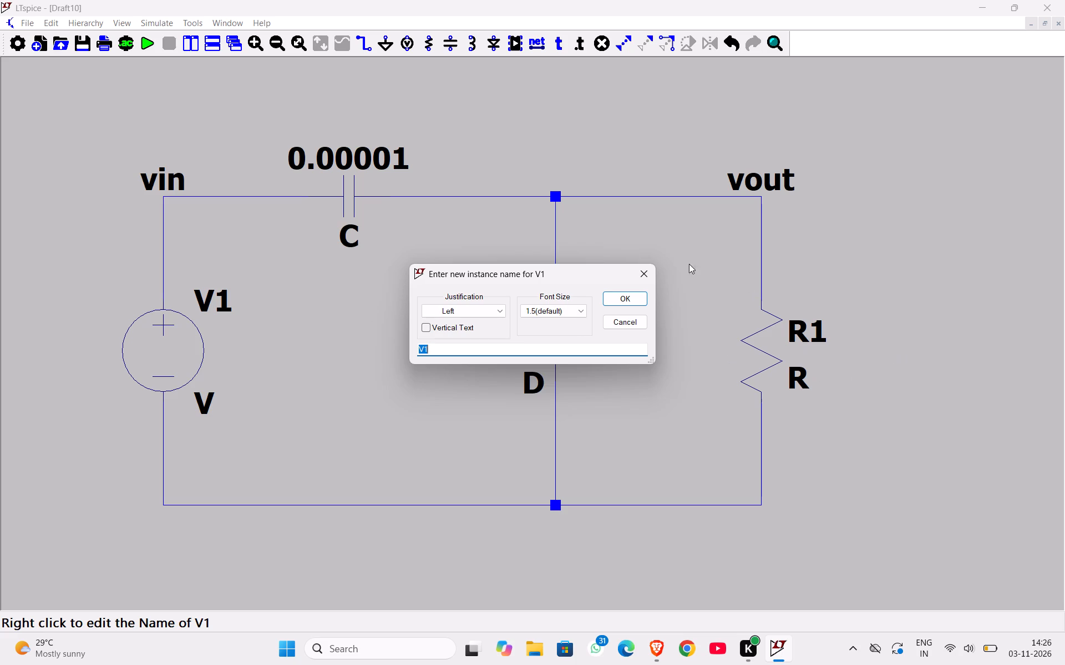
pyautogui.click(646, 274)
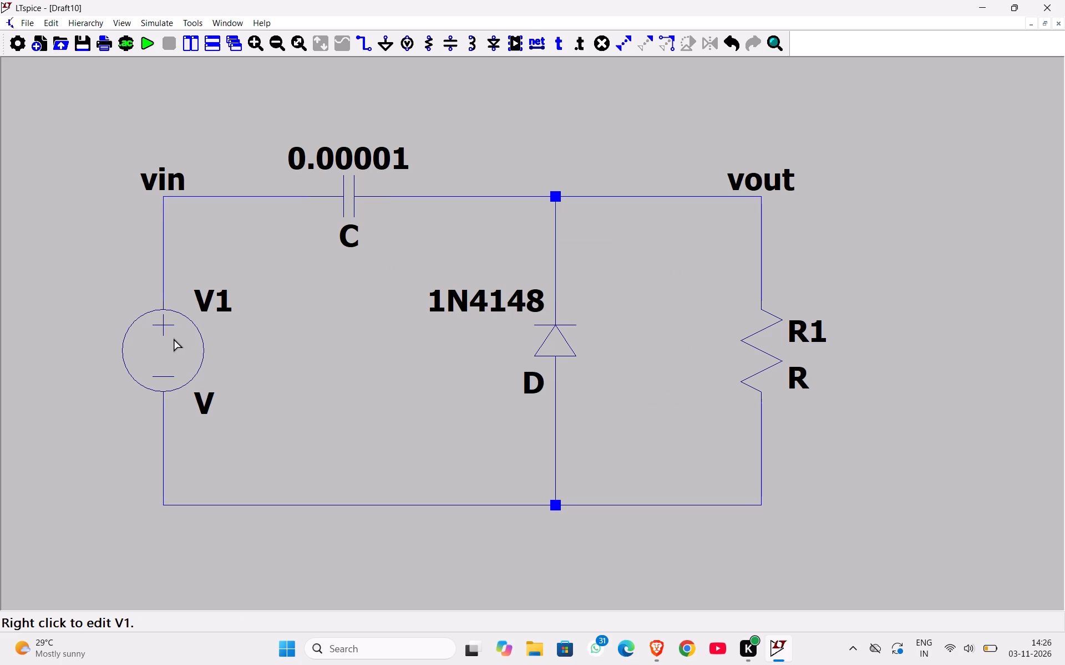
pyautogui.click(148, 358)
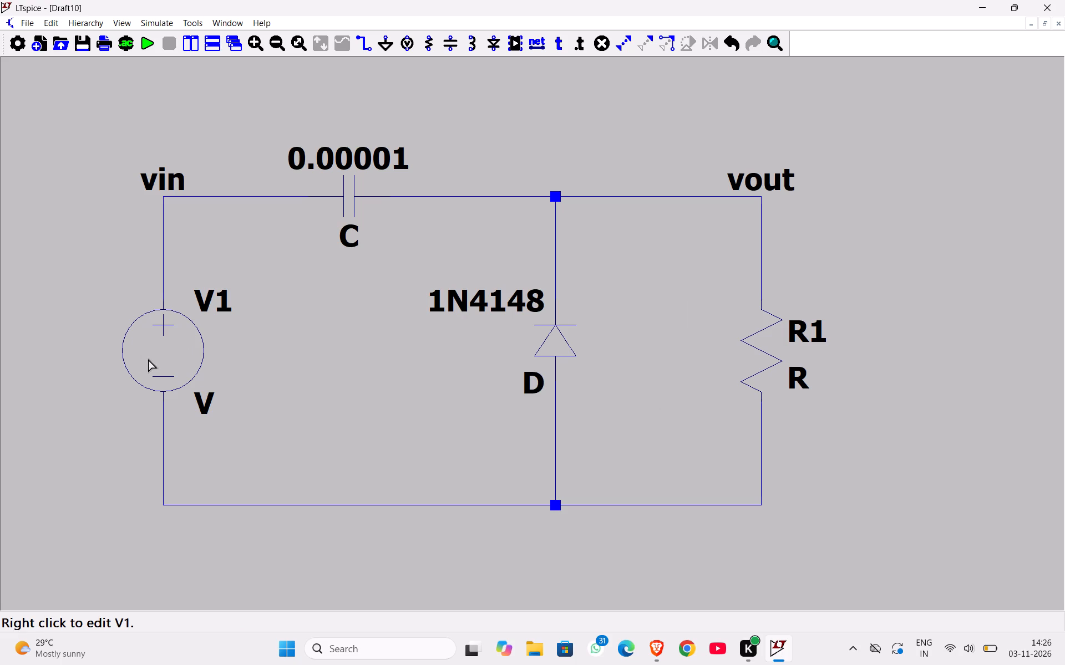
pyautogui.rightClick(148, 358)
pyautogui.click(627, 351)
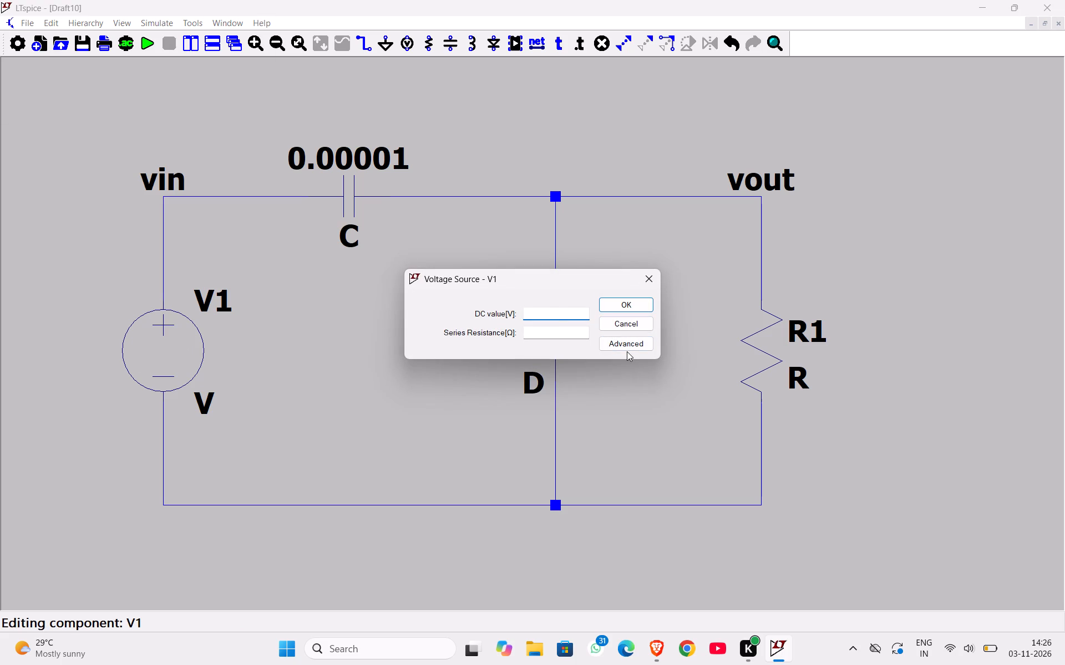
pyautogui.click(619, 342)
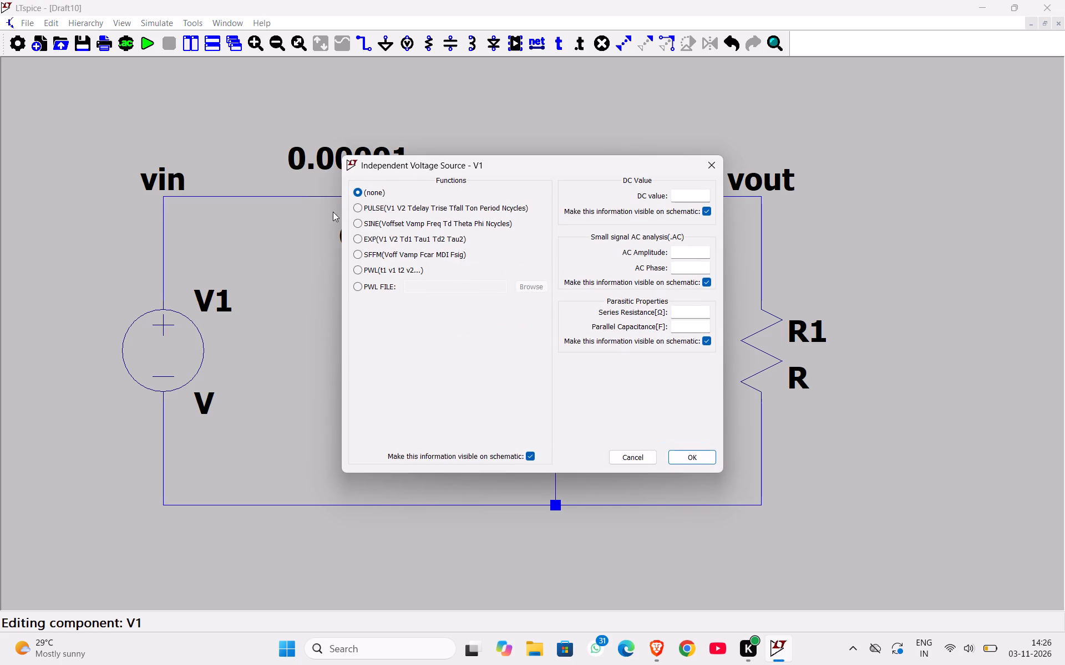
pyautogui.click(361, 227)
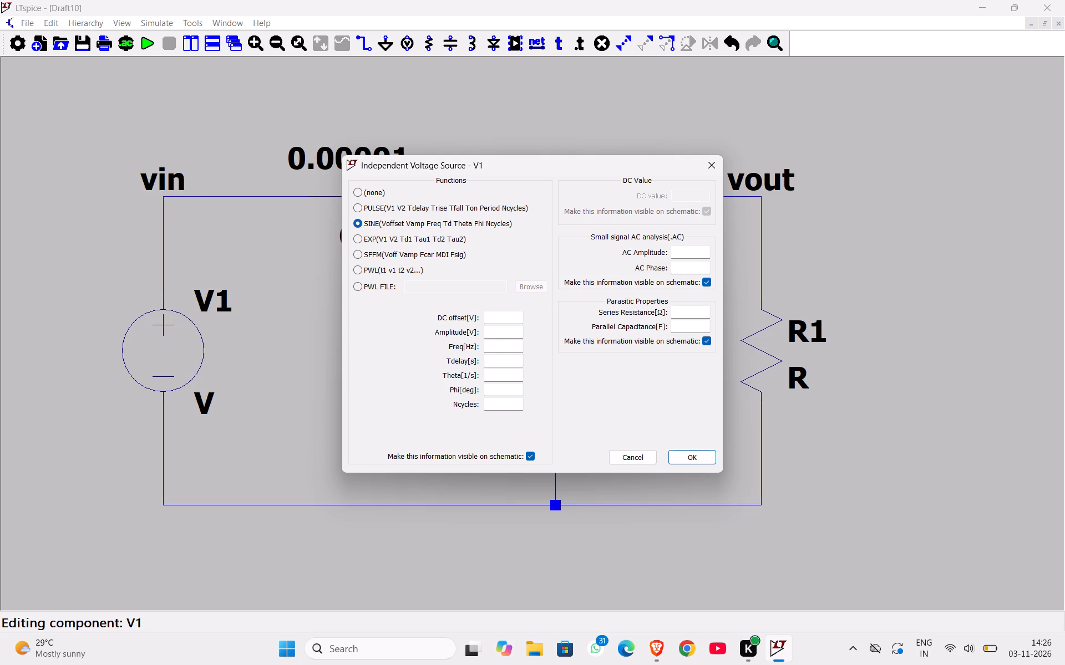
pyautogui.rightClick(496, 321)
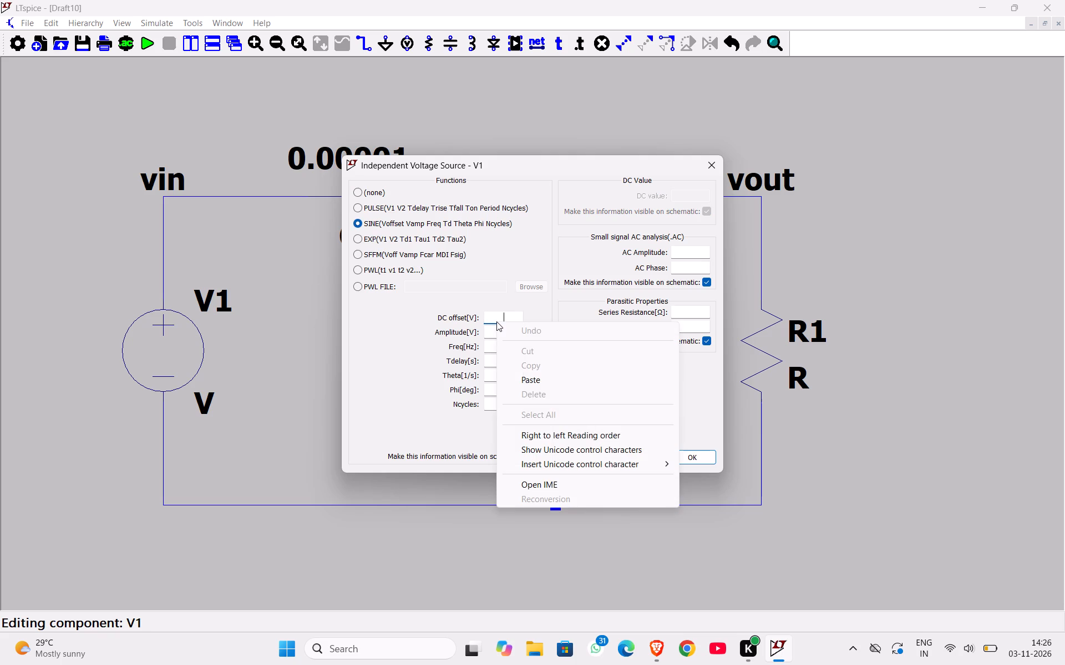
pyautogui.click(496, 321)
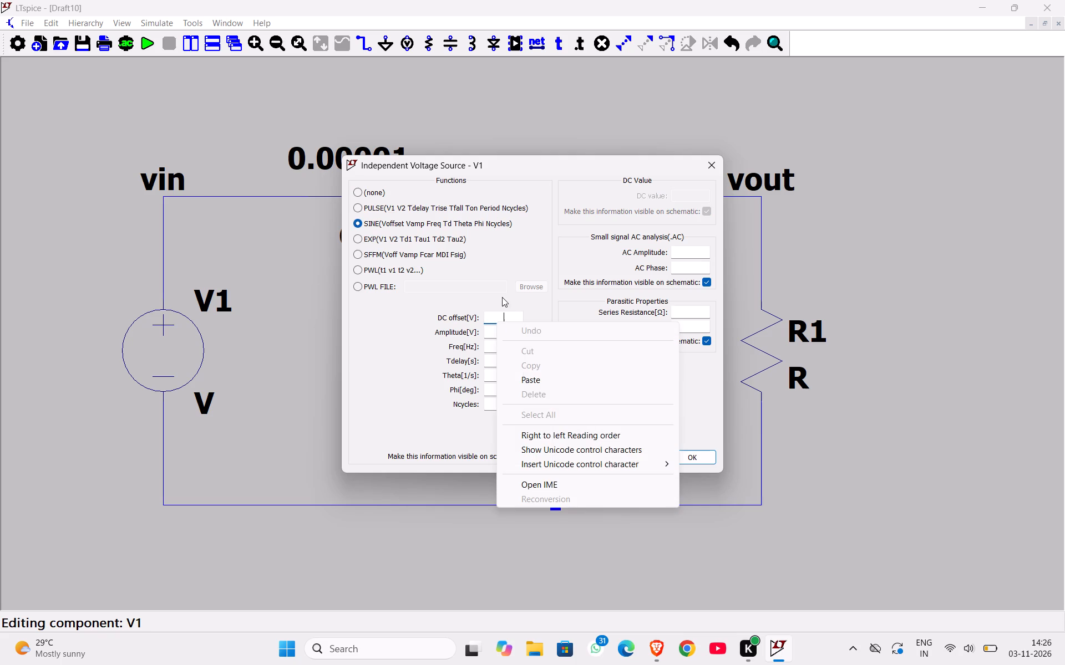
pyautogui.click(496, 299)
pyautogui.press('0')
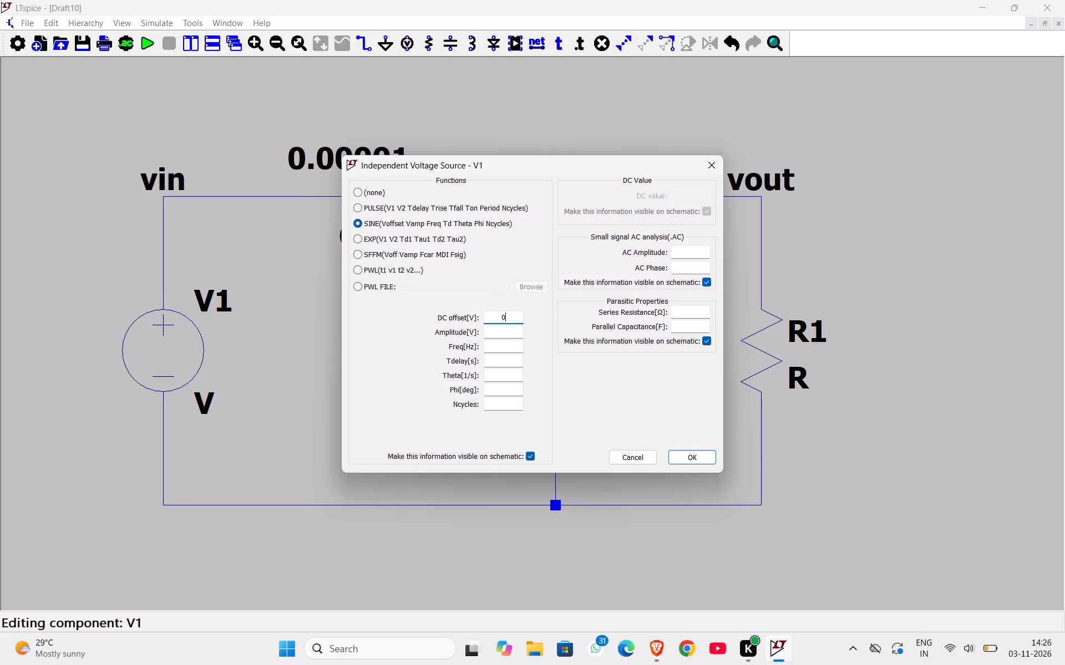
pyautogui.click(496, 336)
pyautogui.write('10')
pyautogui.click(503, 351)
pyautogui.write('50')
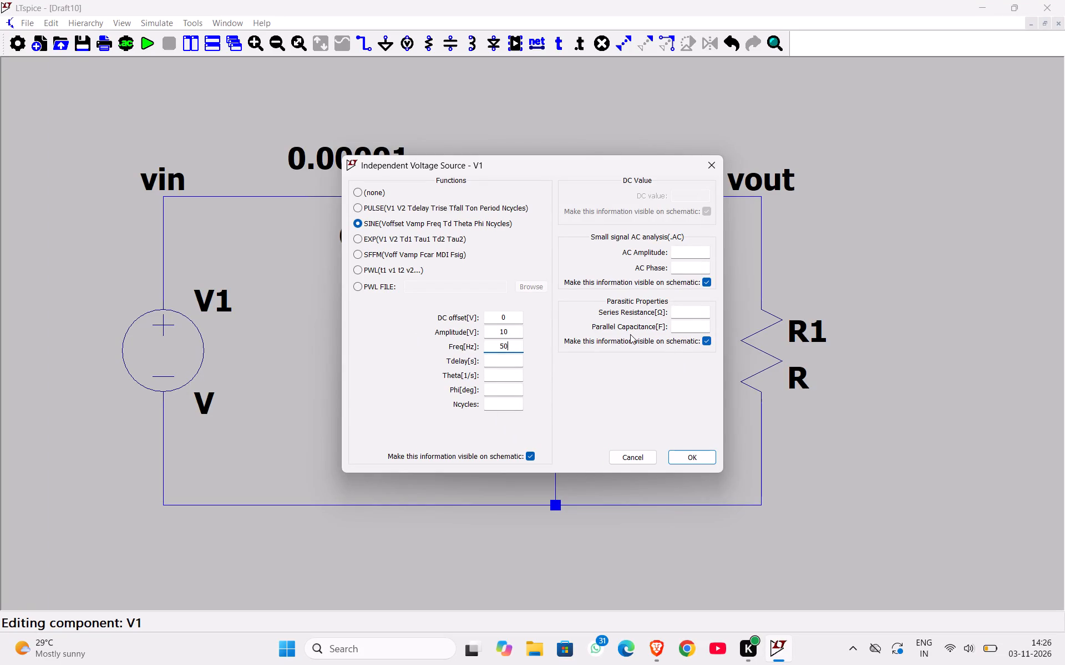
pyautogui.click(688, 452)
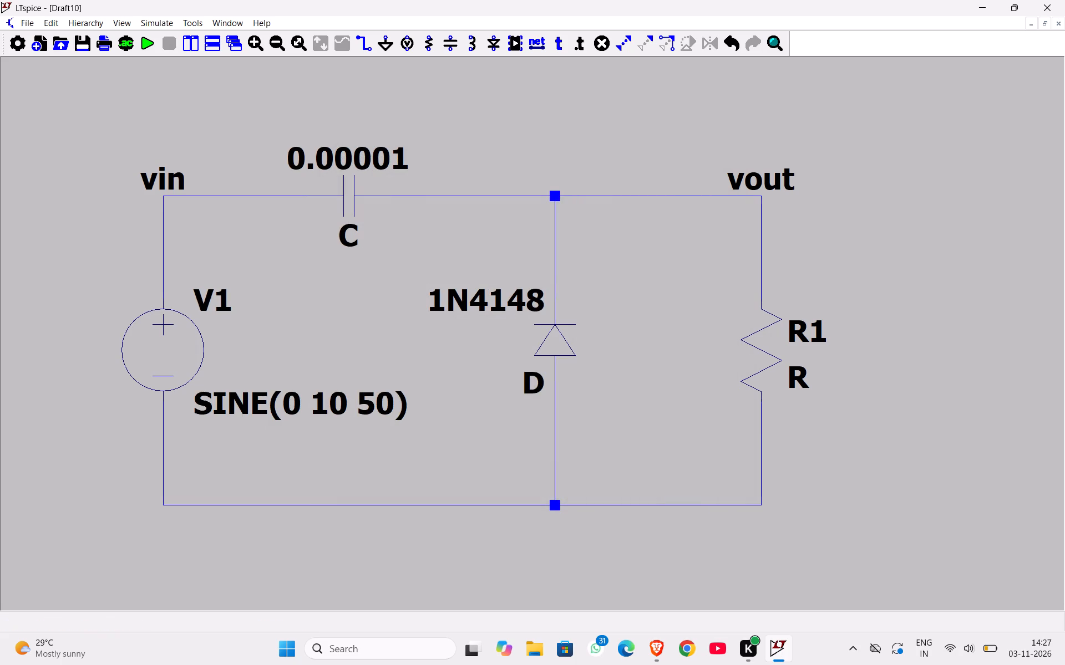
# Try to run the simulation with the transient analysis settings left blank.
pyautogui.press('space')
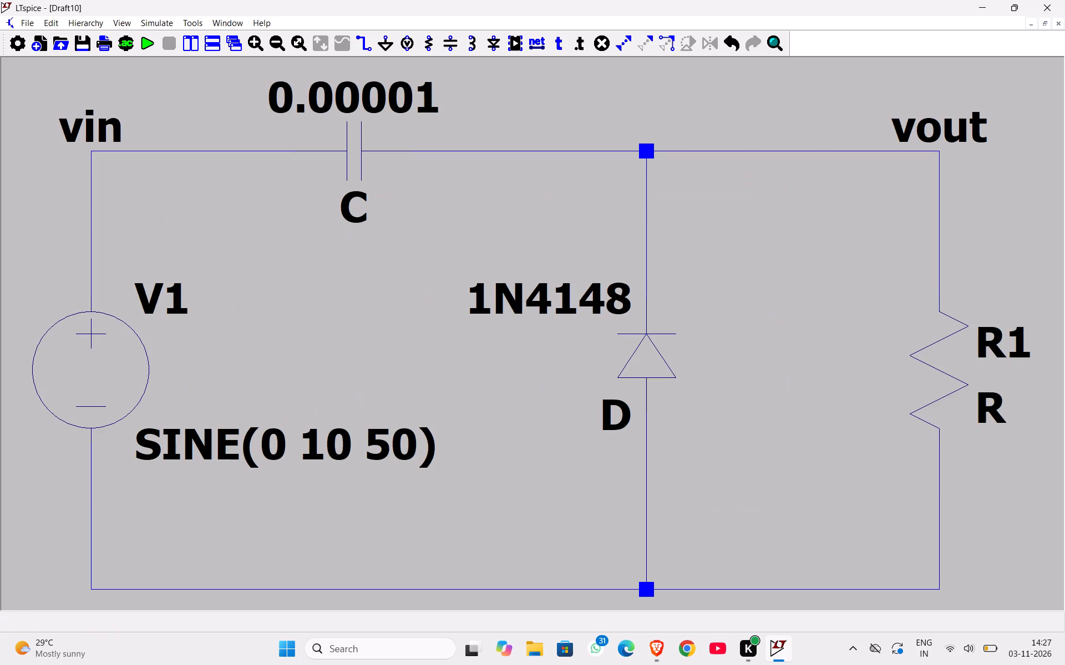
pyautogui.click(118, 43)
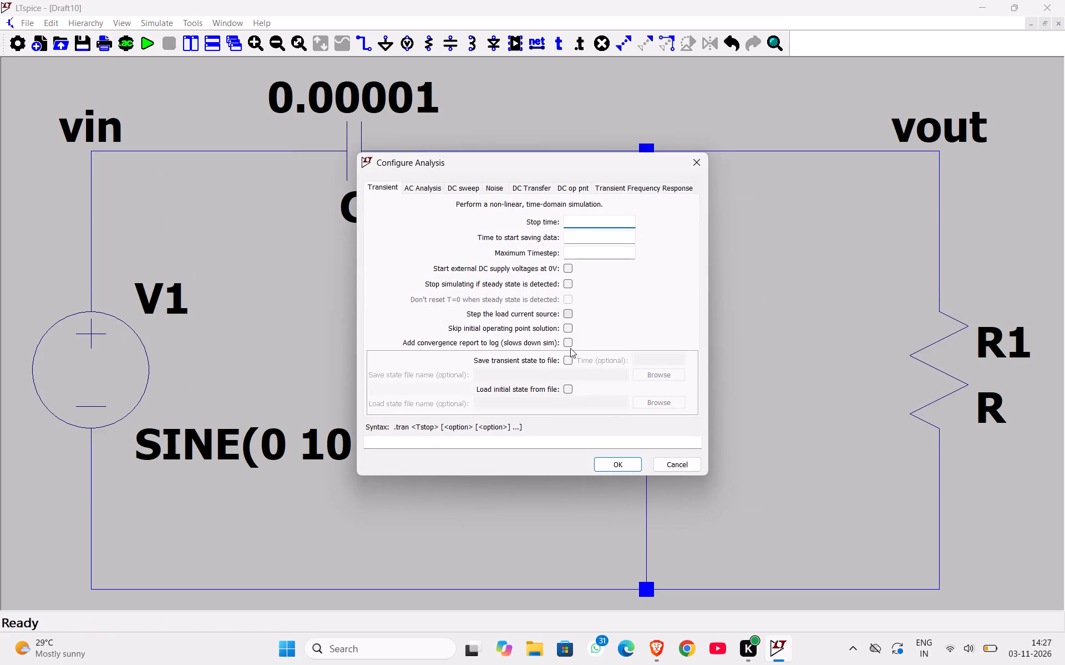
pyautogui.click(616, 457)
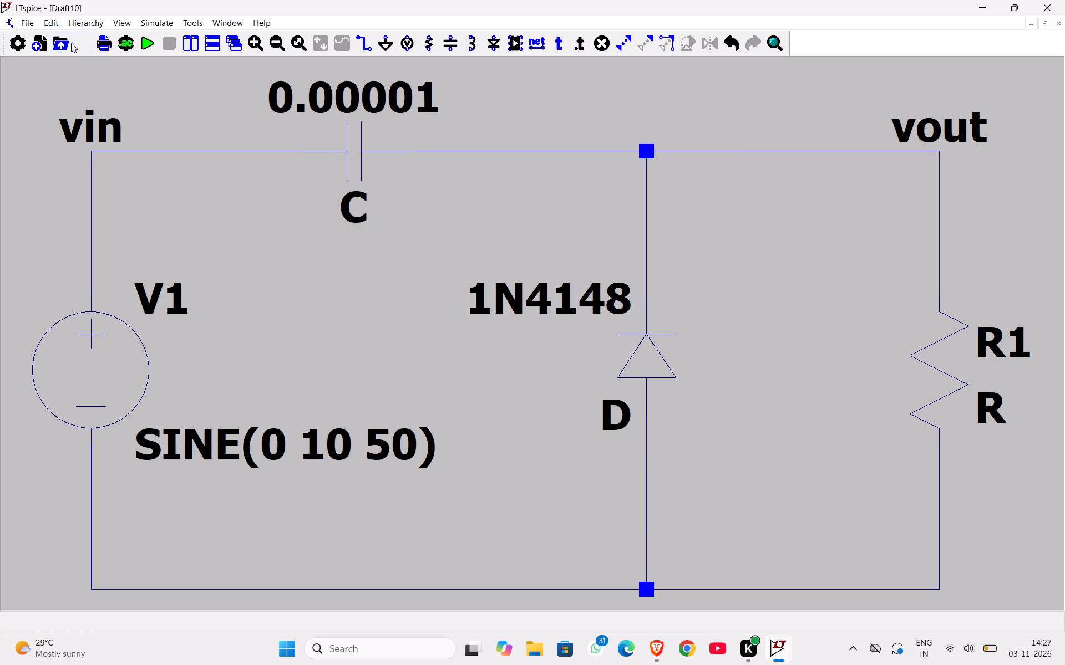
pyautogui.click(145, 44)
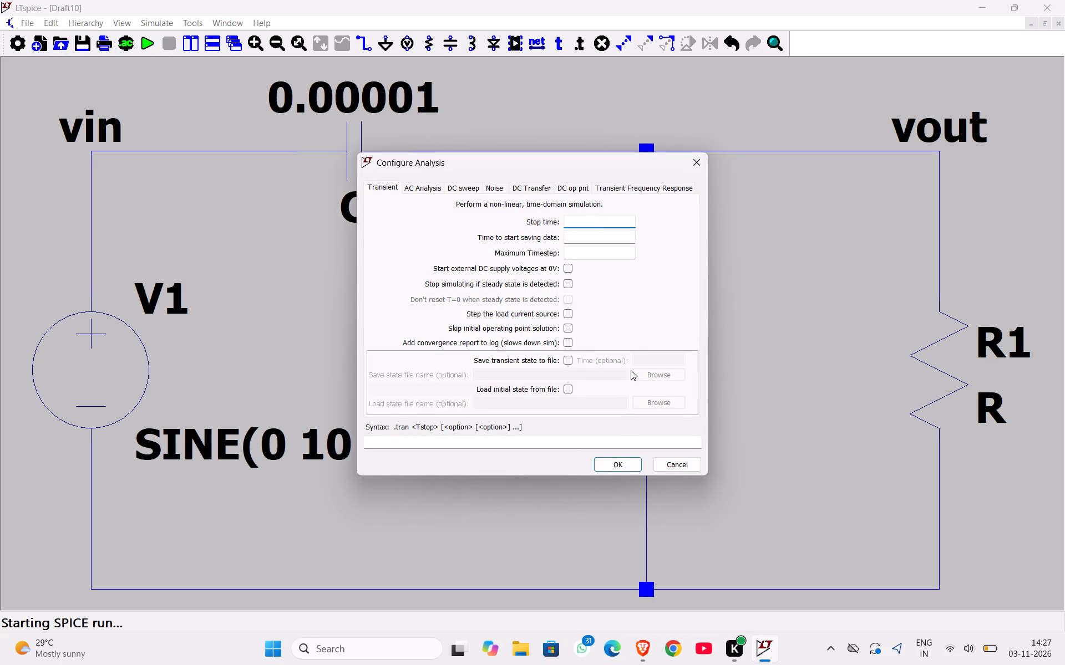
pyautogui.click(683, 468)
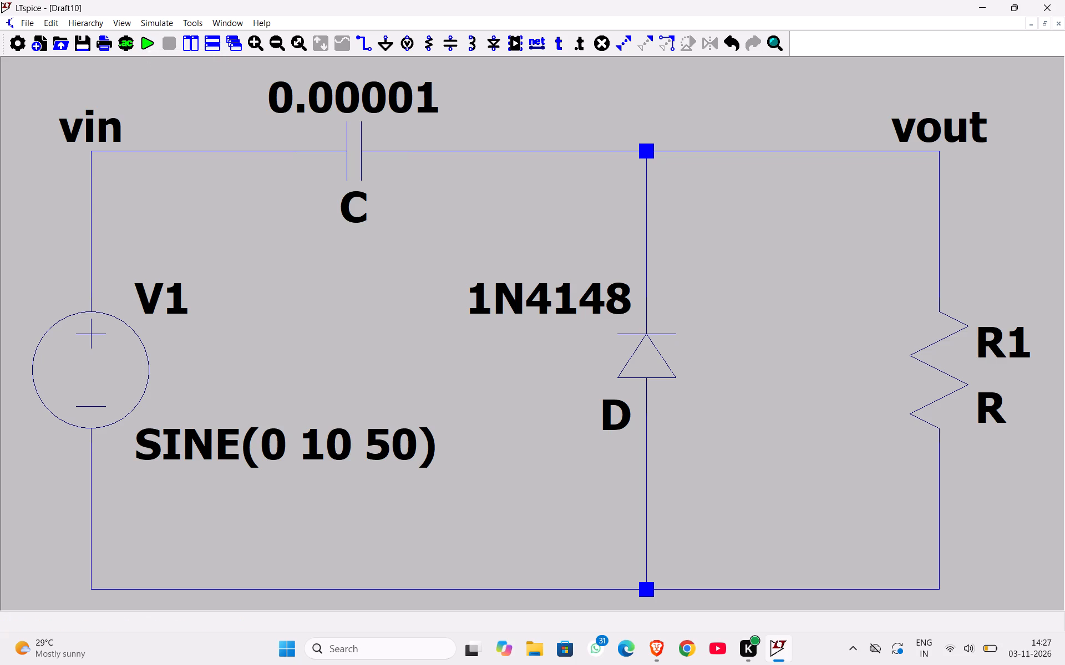
# Place a ground symbol just below the circuit's lower wire, between V1 and the diode.
pyautogui.click(384, 45)
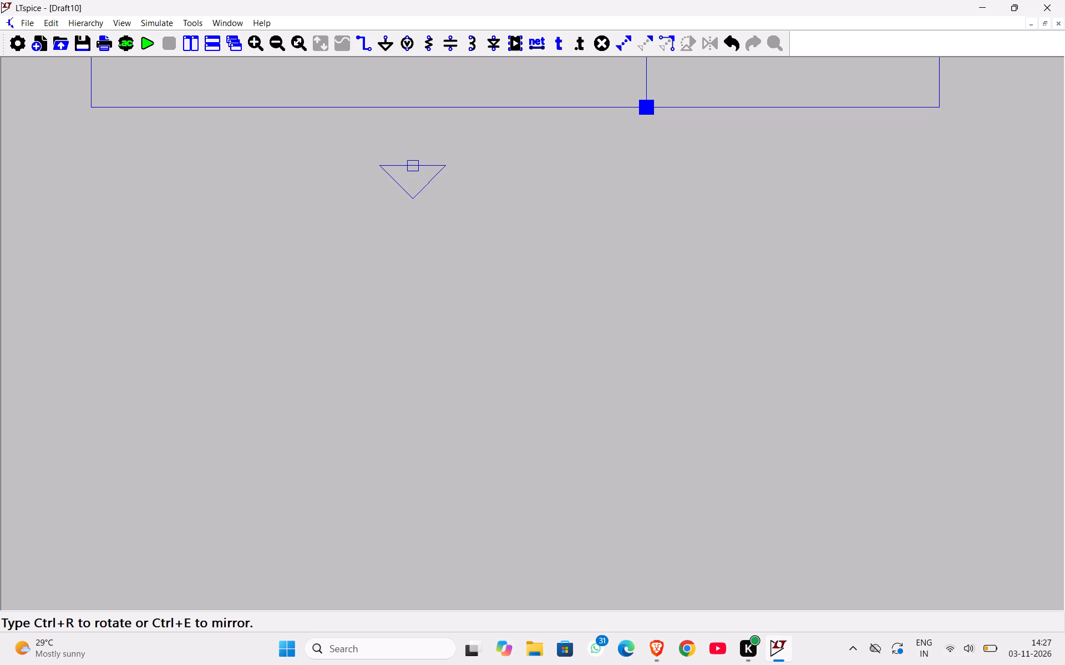
pyautogui.click(460, 142)
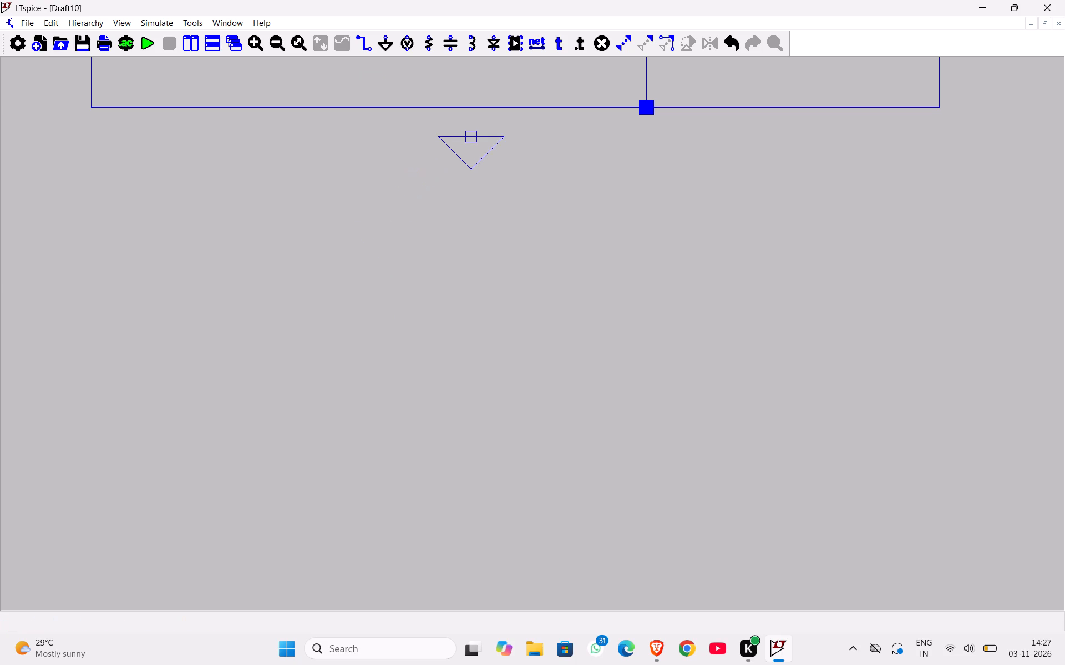
pyautogui.press('BackSpace')
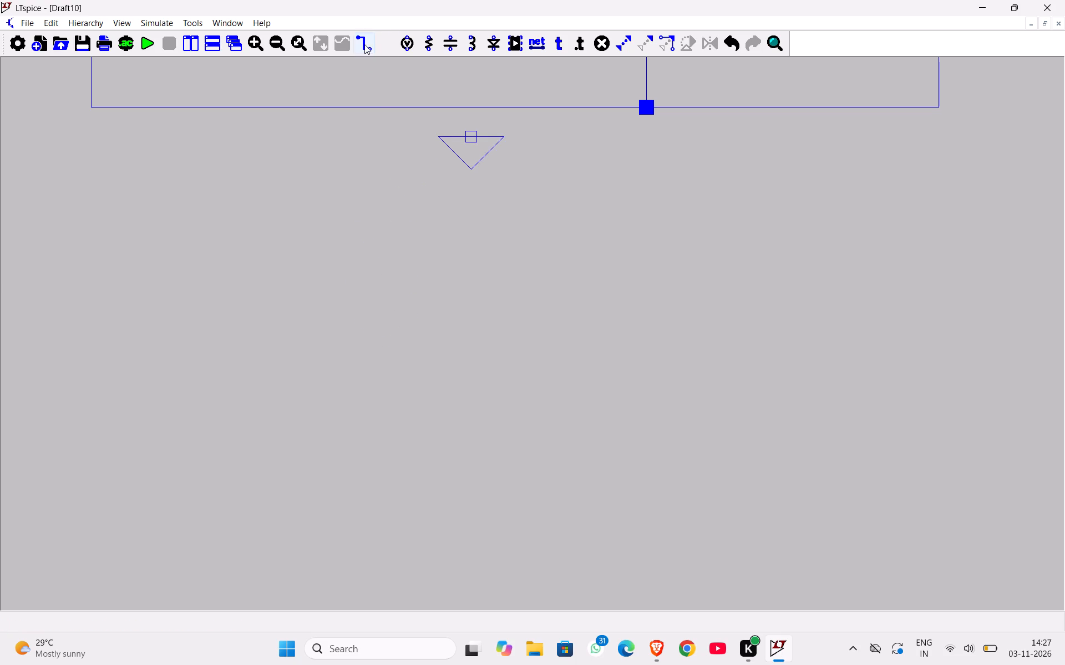
# Draw a short vertical wire connecting the circuit's lower wire to the ground symbol.
pyautogui.click(364, 44)
pyautogui.moveTo(474, 103); pyautogui.dragTo(471, 138)
pyautogui.click(471, 138)
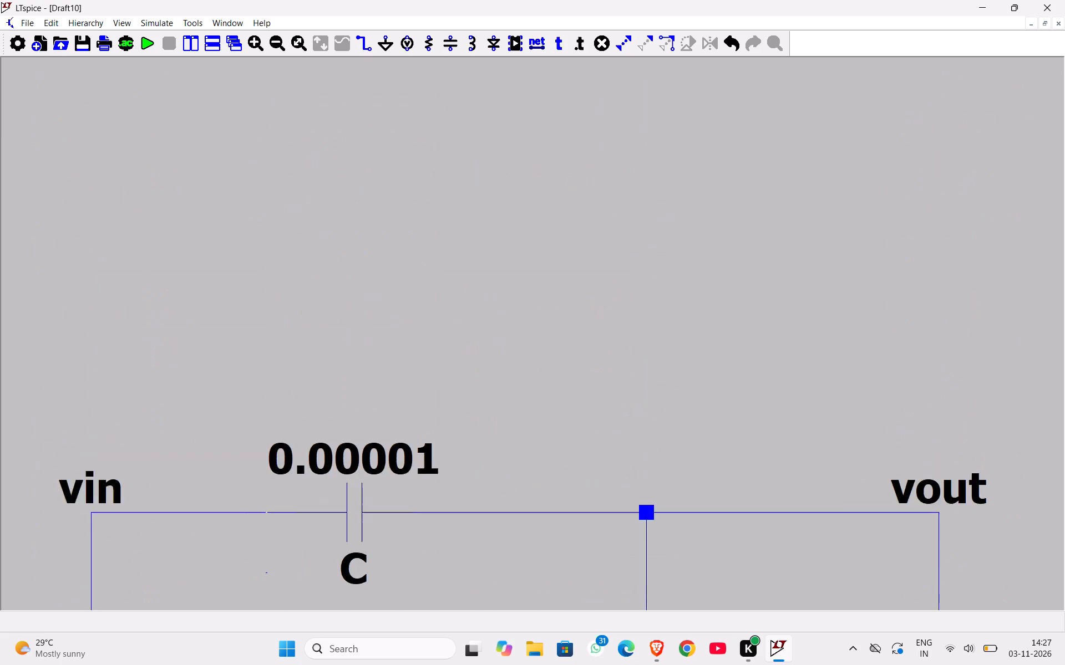
pyautogui.press('BackSpace')
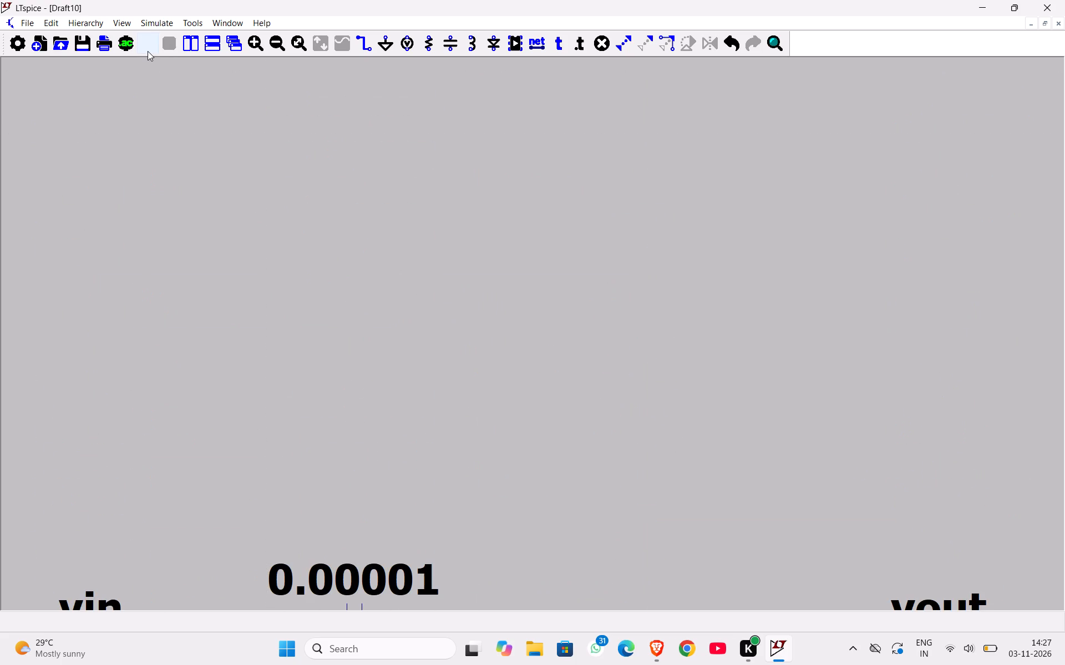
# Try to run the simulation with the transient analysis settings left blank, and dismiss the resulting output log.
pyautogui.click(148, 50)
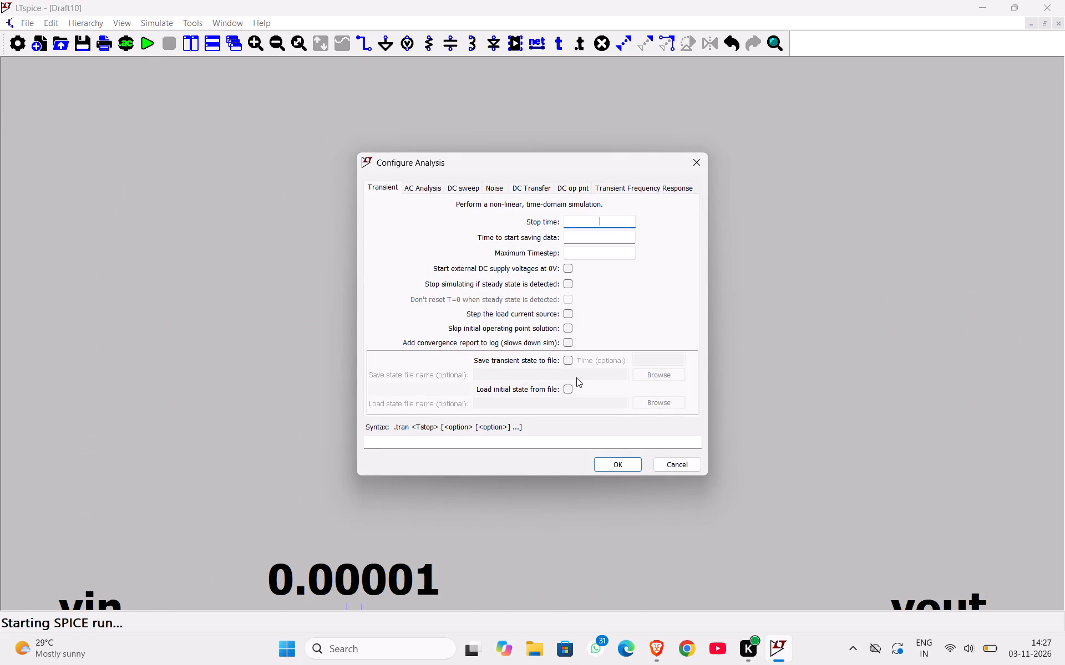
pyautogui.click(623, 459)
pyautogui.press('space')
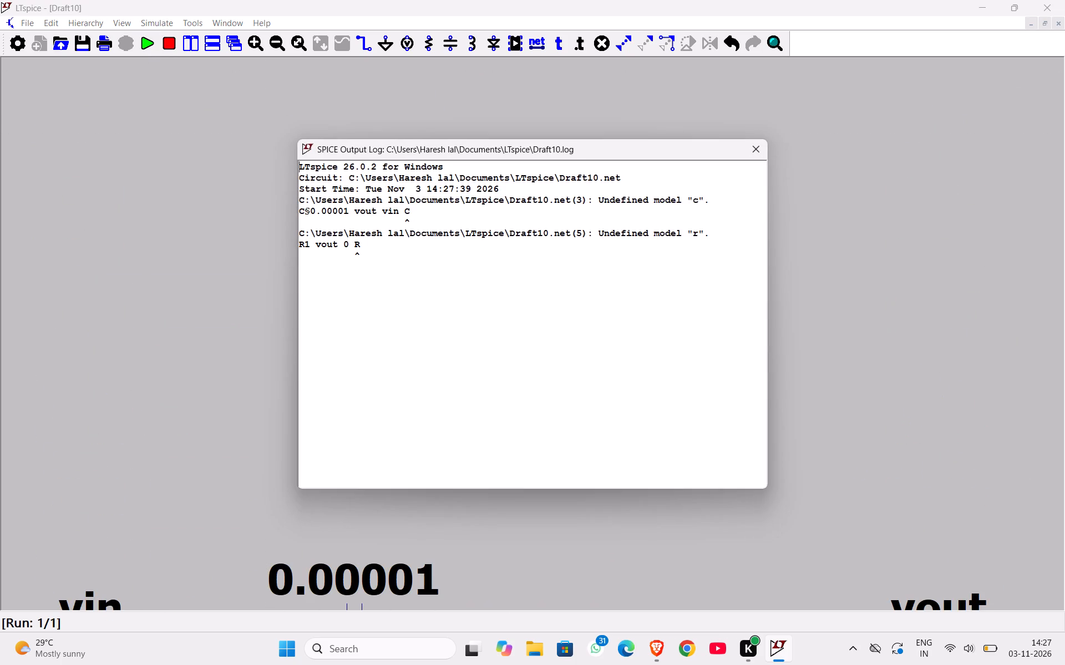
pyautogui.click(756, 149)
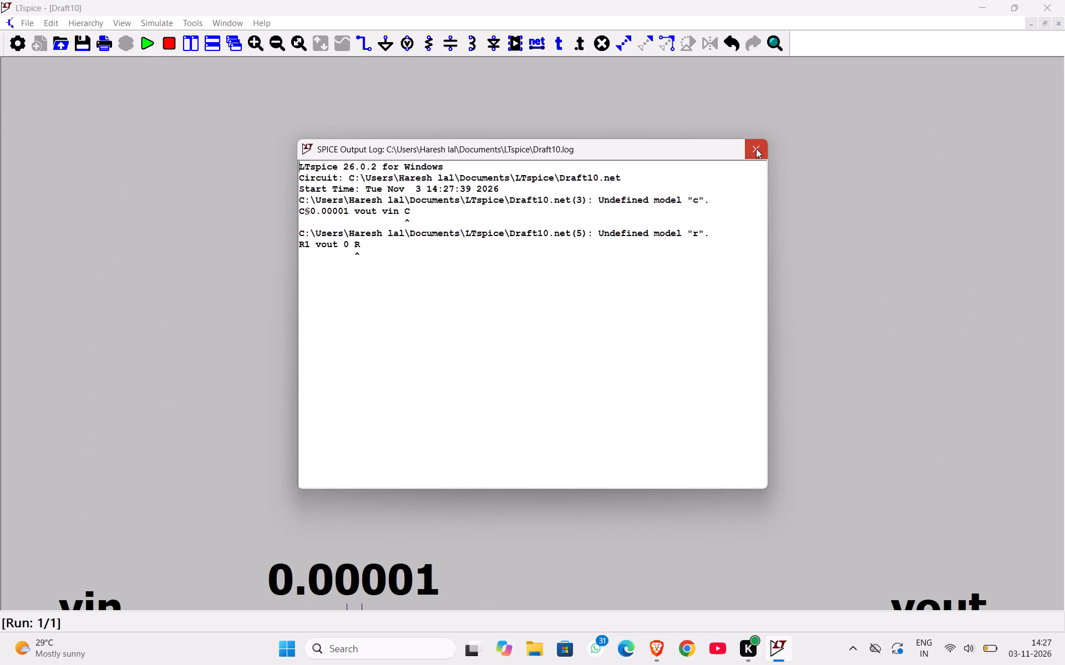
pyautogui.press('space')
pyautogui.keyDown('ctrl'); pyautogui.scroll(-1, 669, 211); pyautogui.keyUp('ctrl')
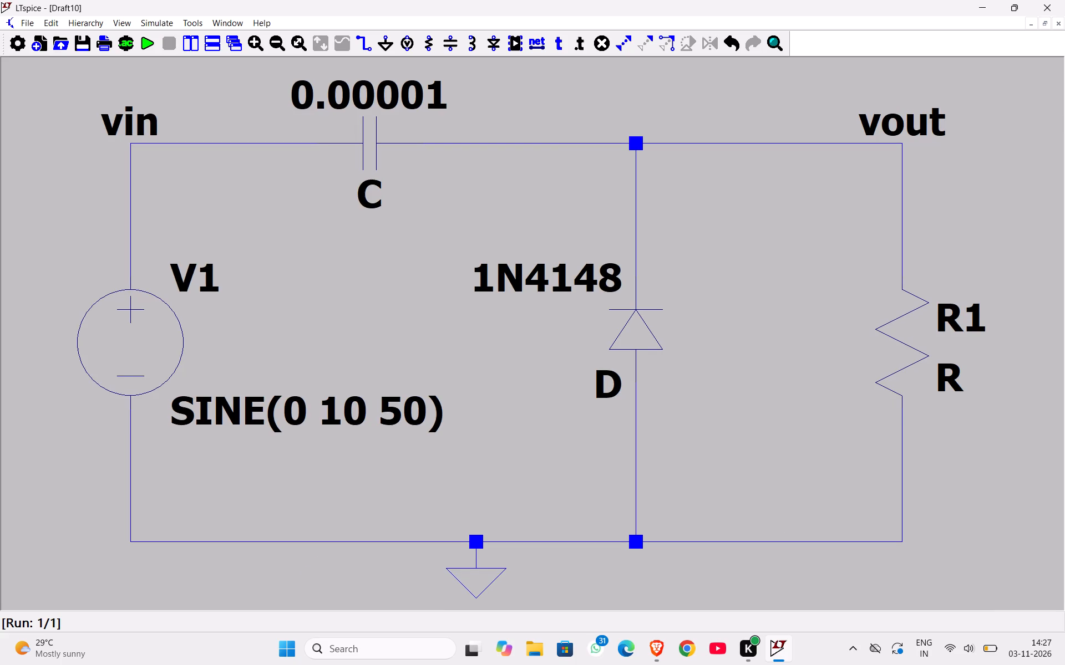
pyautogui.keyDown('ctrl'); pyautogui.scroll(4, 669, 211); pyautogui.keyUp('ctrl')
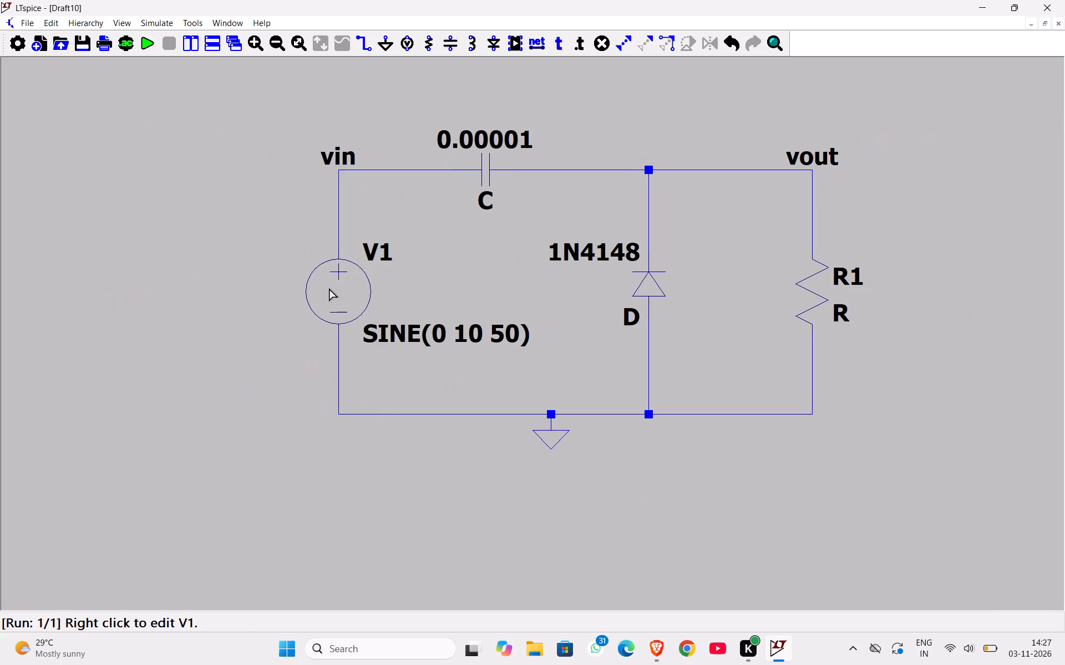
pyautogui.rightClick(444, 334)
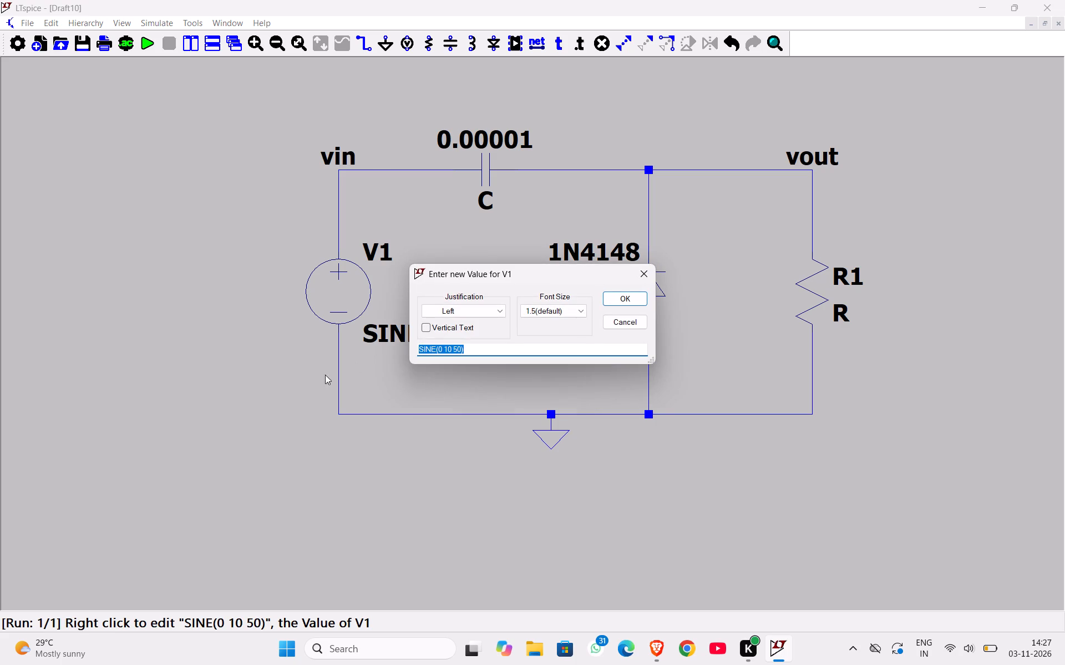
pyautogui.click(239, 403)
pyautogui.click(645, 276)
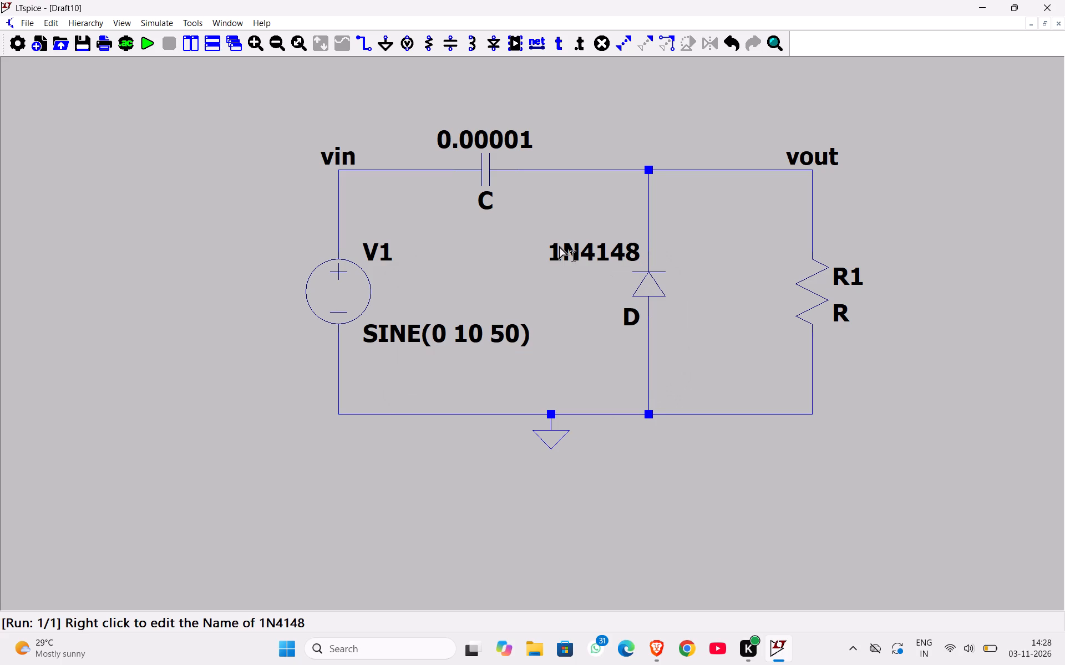
# Set the value of resistor R1 to 10K.
pyautogui.rightClick(839, 309)
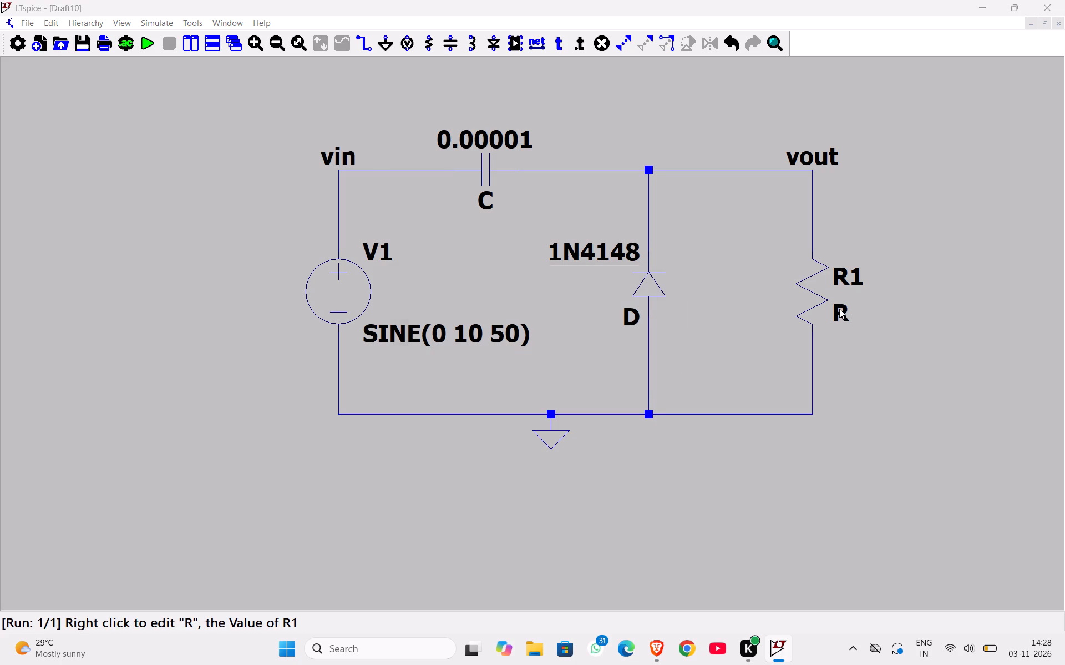
pyautogui.press('BackSpace')
pyautogui.write('10')
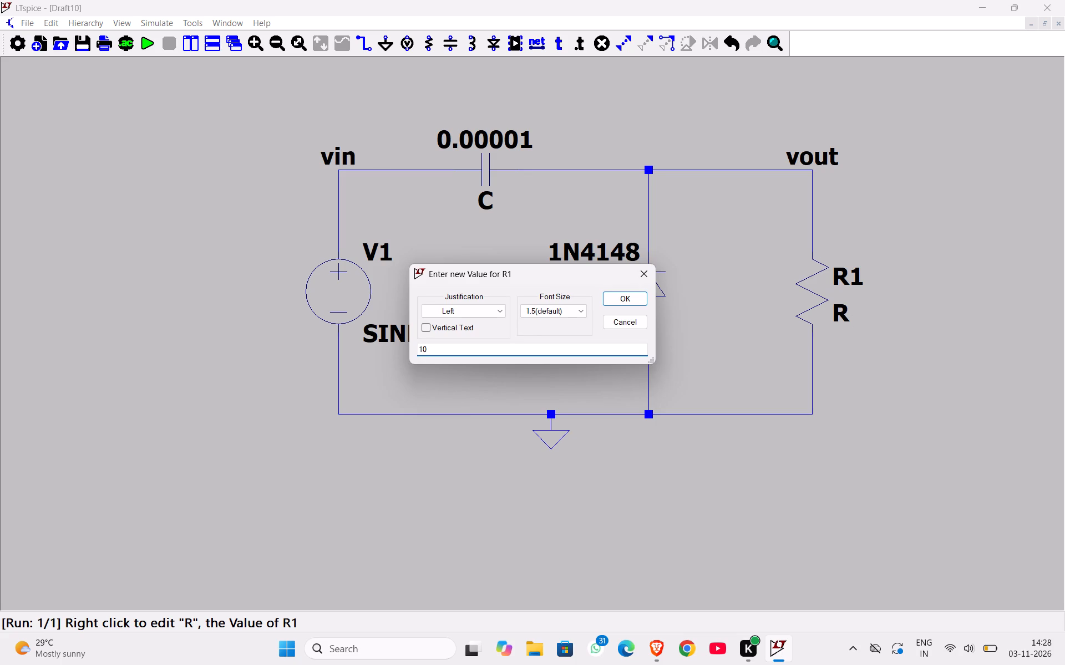
pyautogui.press('k')
pyautogui.press('Return')
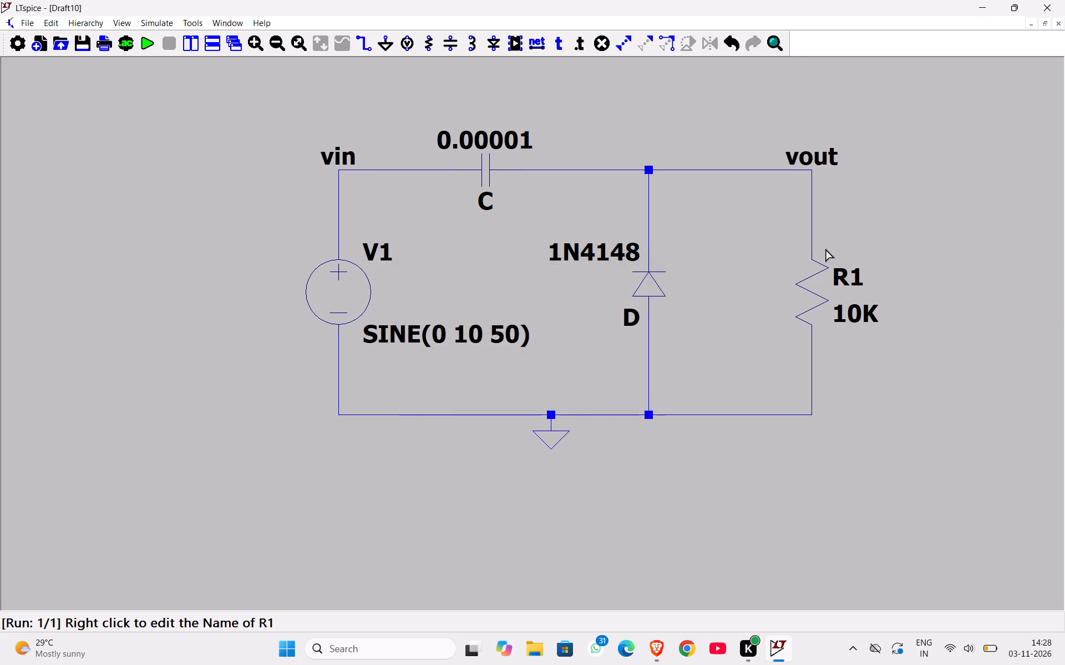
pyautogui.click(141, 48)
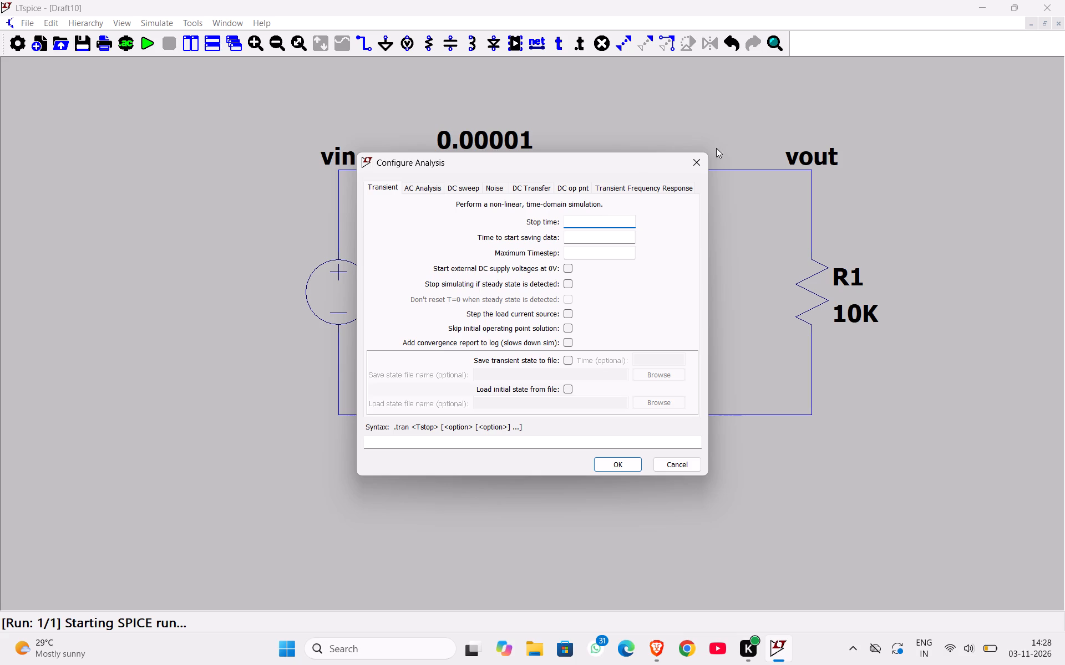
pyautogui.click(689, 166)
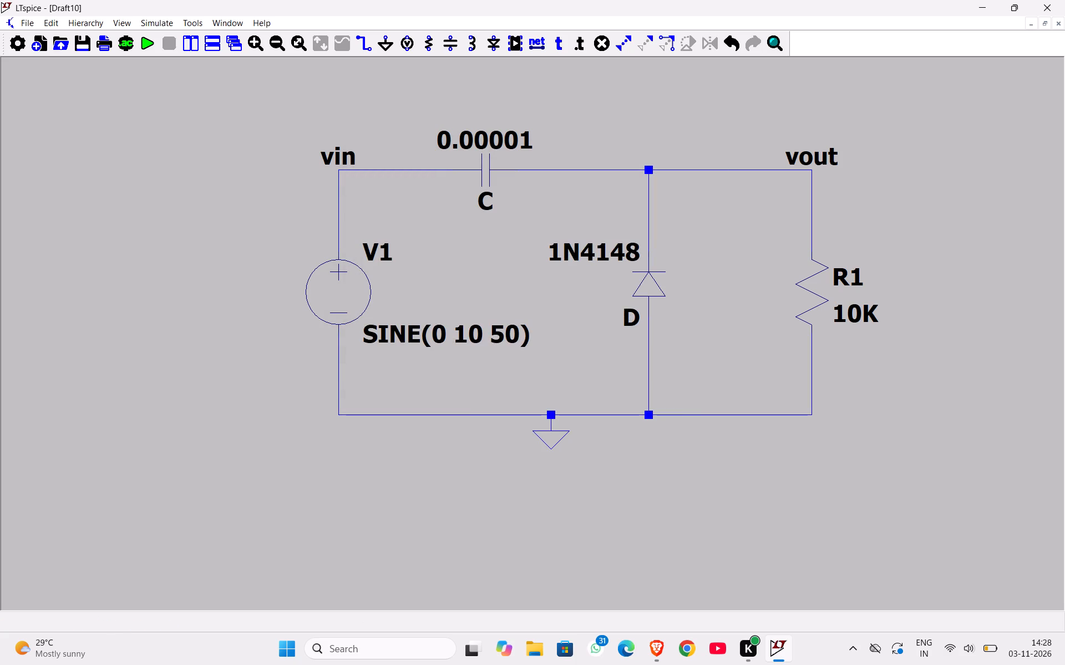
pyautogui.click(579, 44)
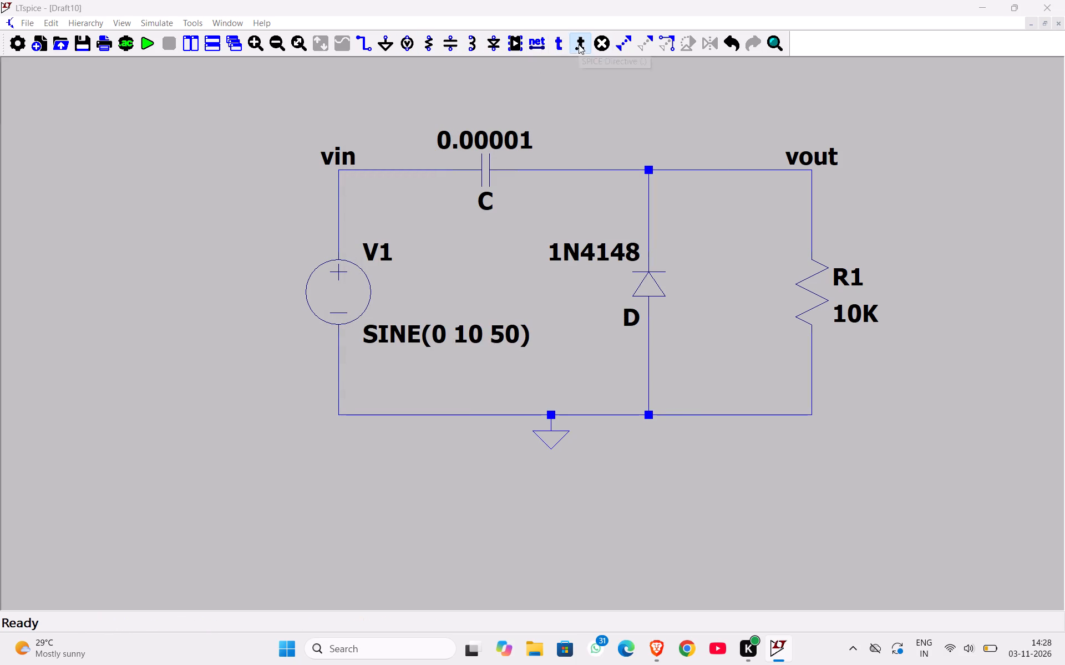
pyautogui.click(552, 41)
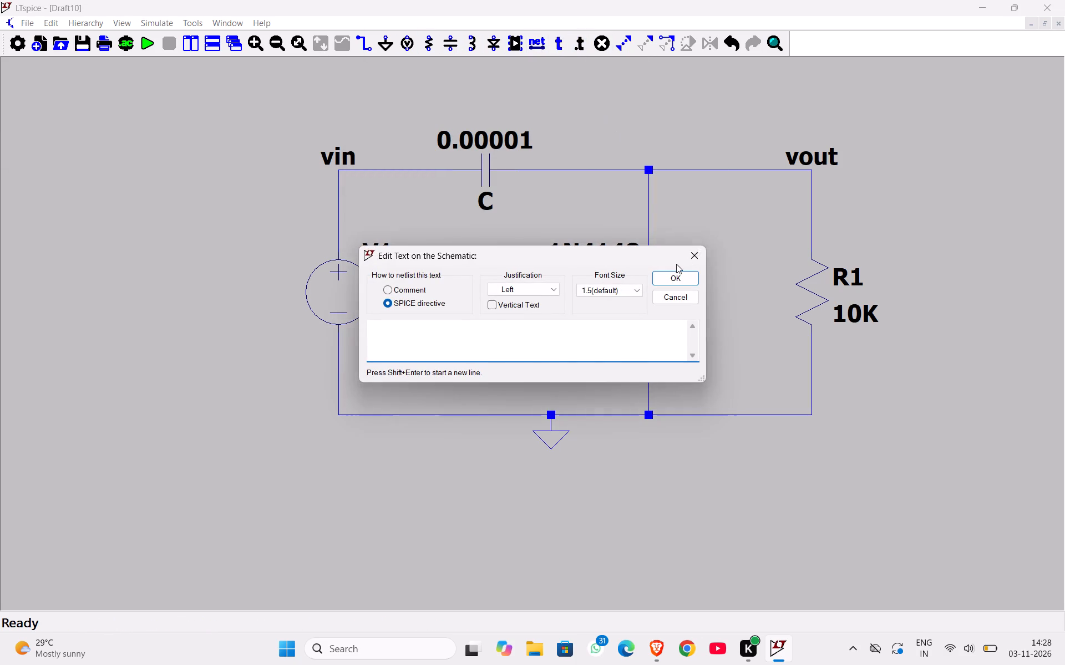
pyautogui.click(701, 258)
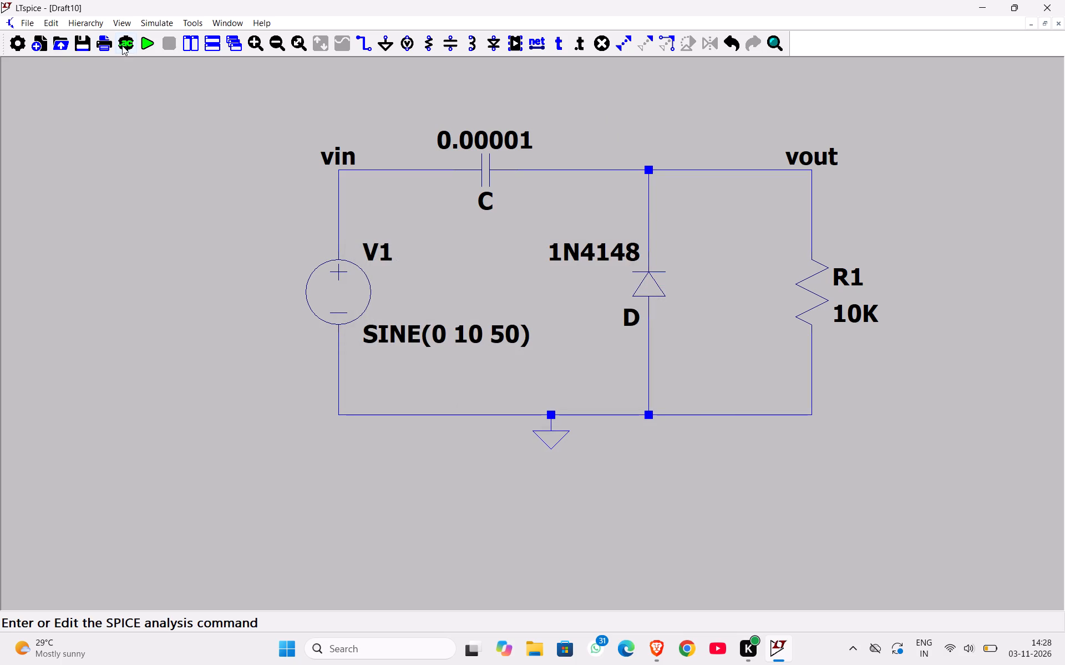
# Set the transient analysis stop time to 0.1, run the simulation and close the output log.
pyautogui.click(149, 45)
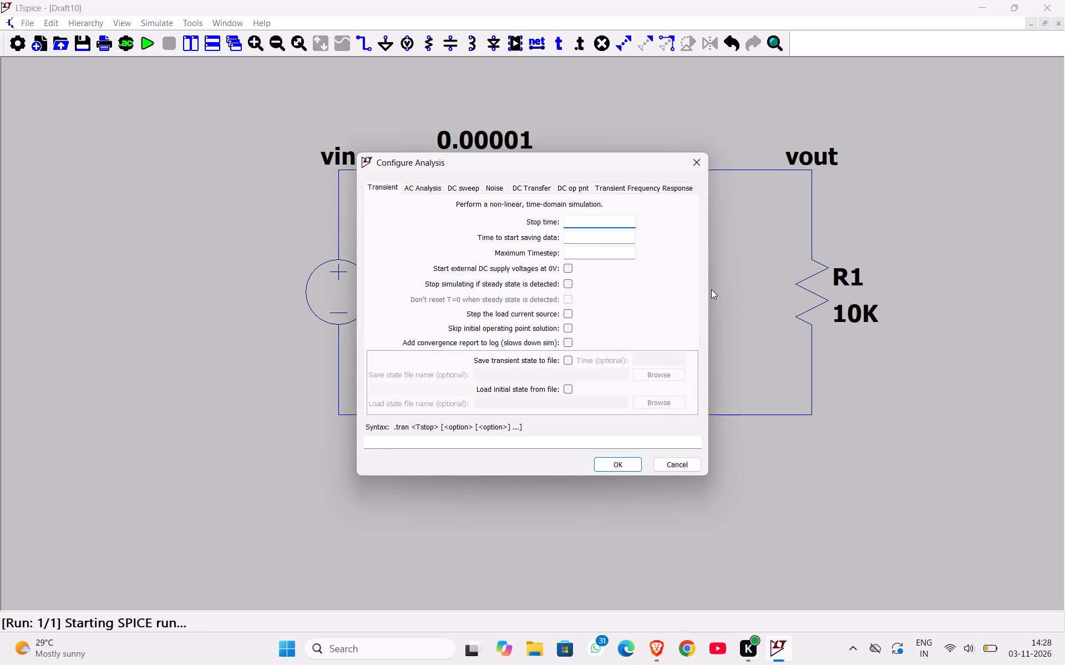
pyautogui.write('0.1')
pyautogui.press('Return')
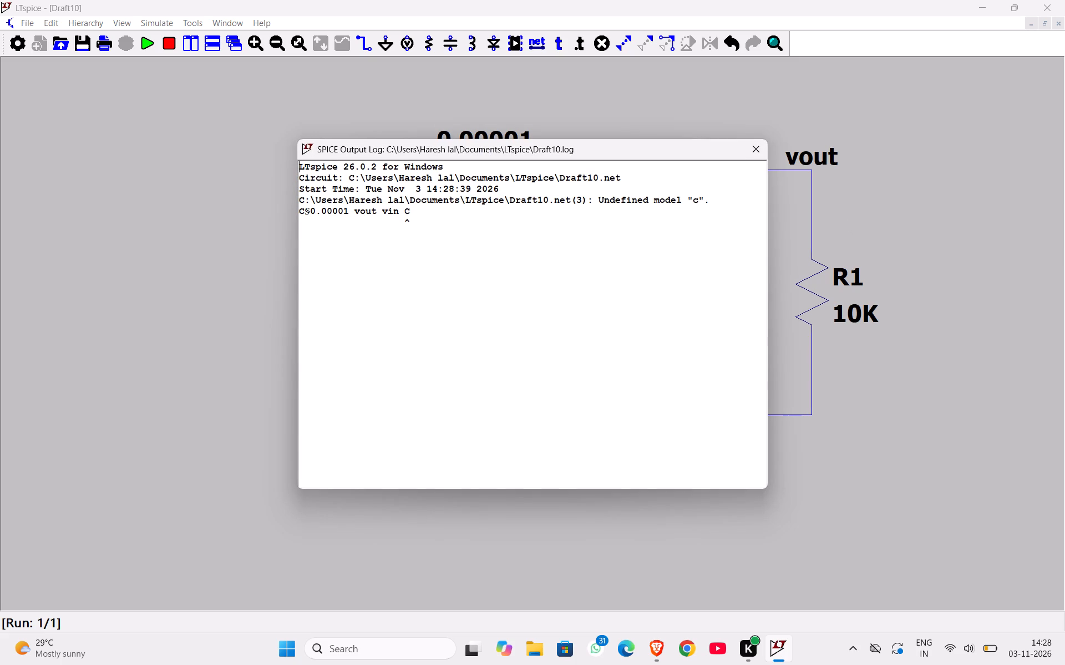
pyautogui.click(758, 142)
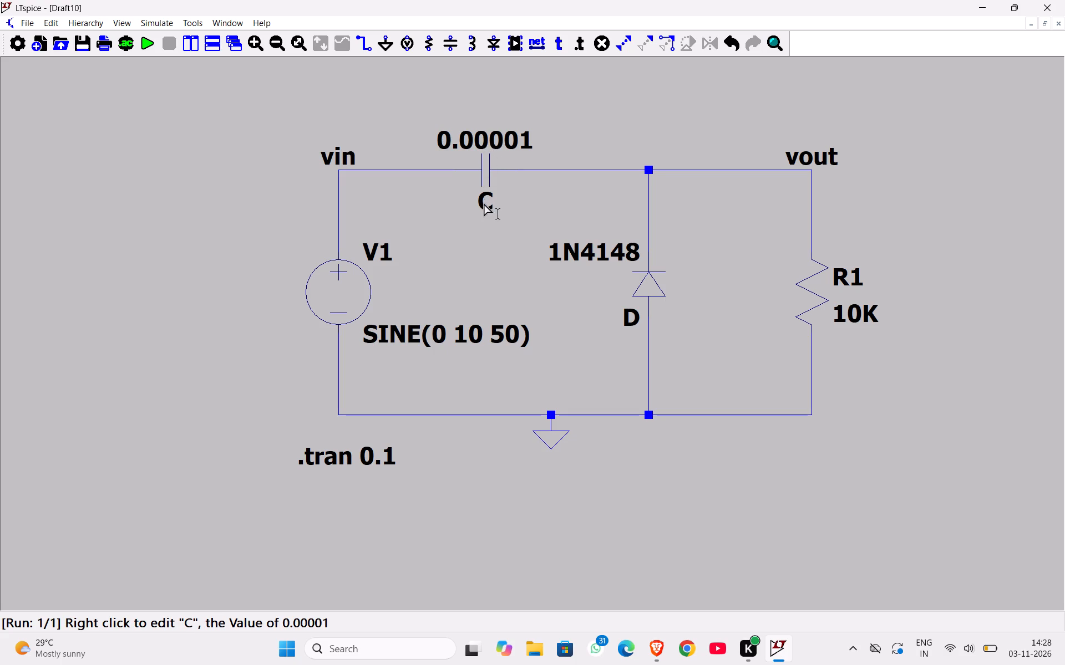
# Copy the capacitor's instance name text, 0.00001, and rename the capacitor as C1.
pyautogui.rightClick(491, 139)
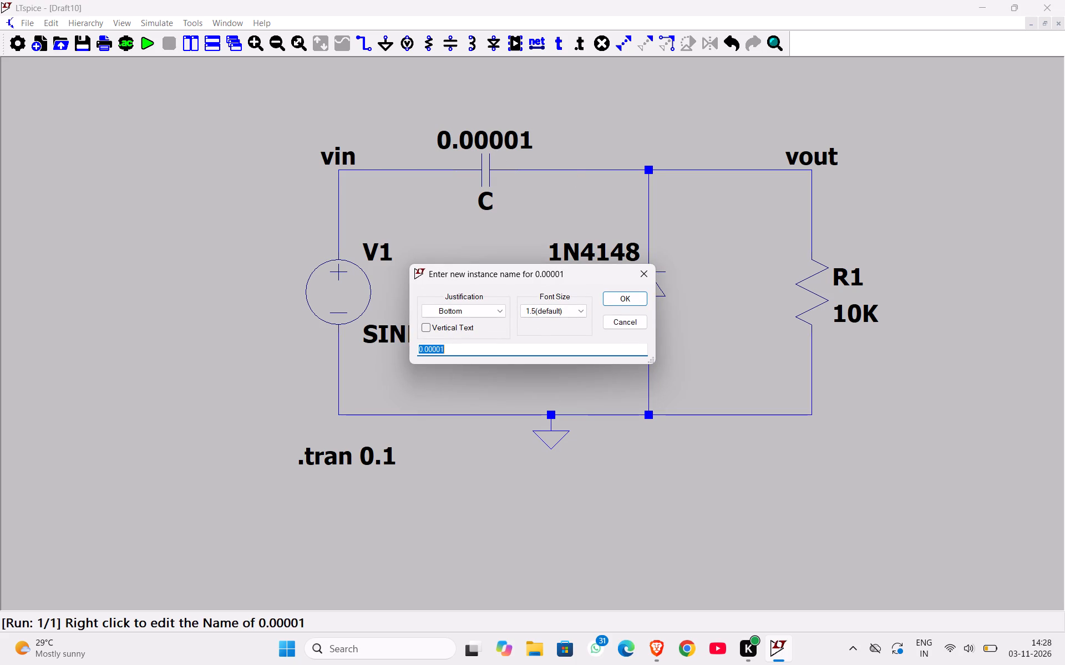
pyautogui.rightClick(437, 349)
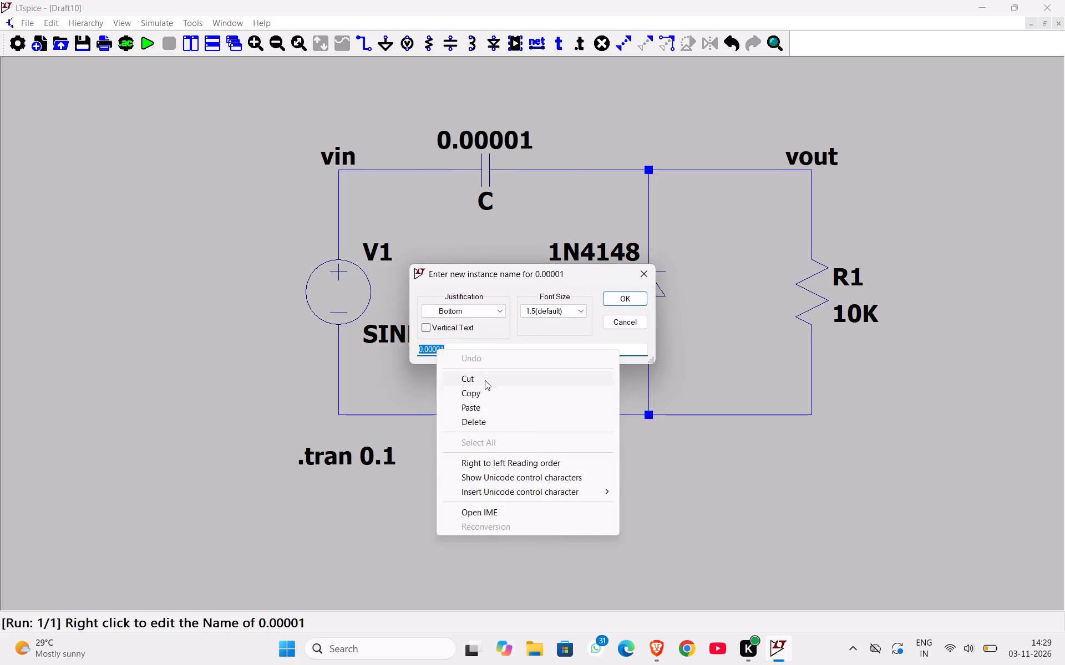
pyautogui.click(475, 392)
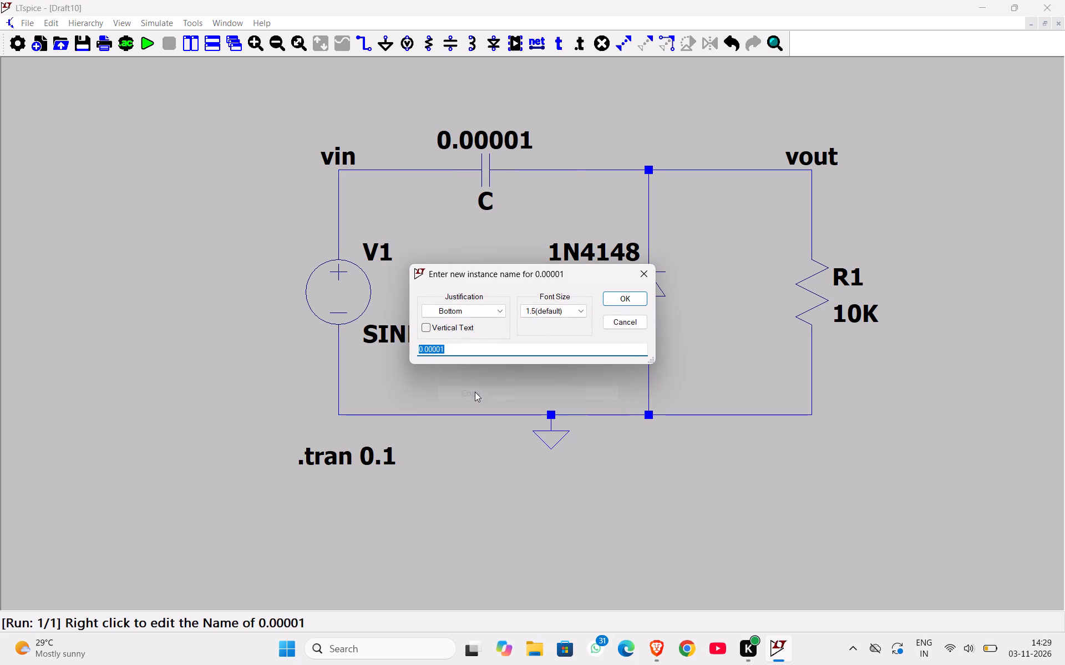
pyautogui.press('BackSpace')
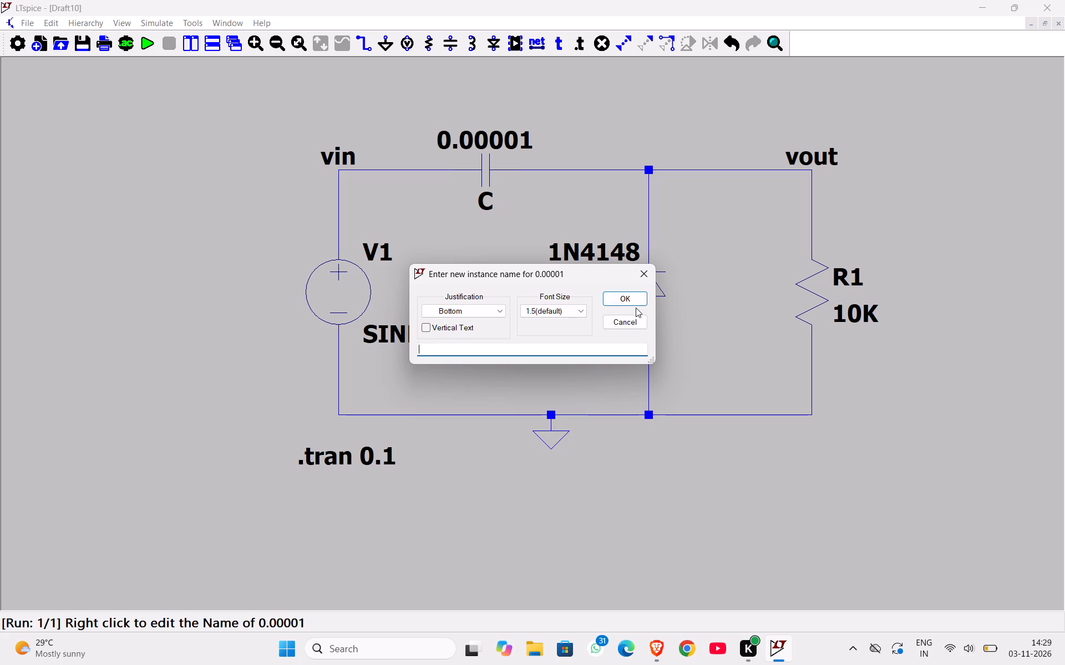
pyautogui.click(627, 299)
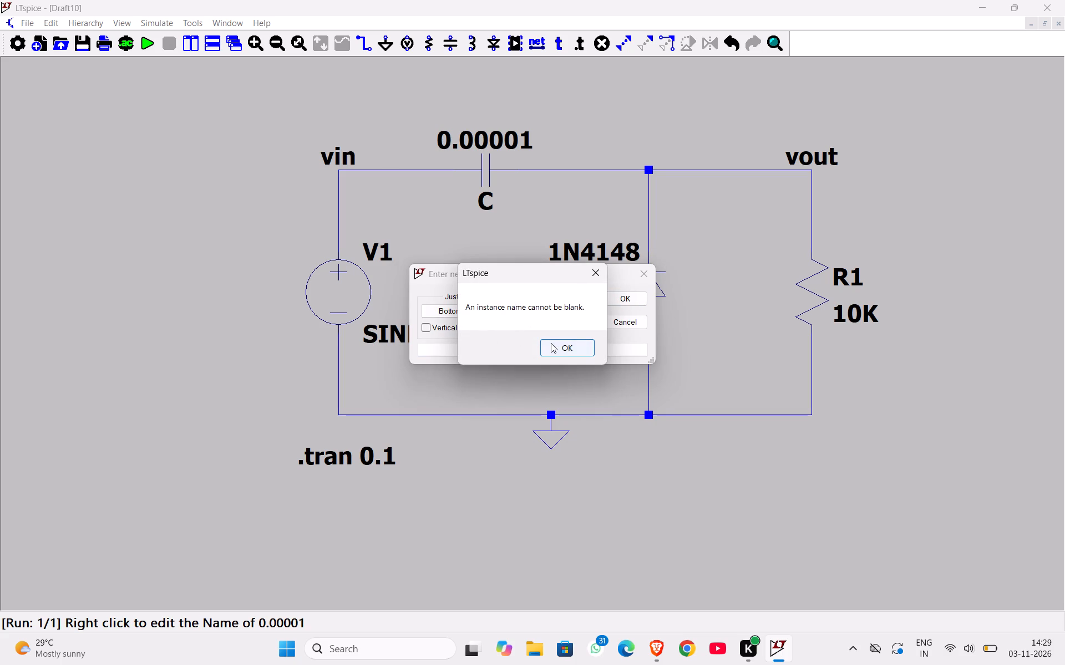
pyautogui.click(551, 343)
pyautogui.click(476, 348)
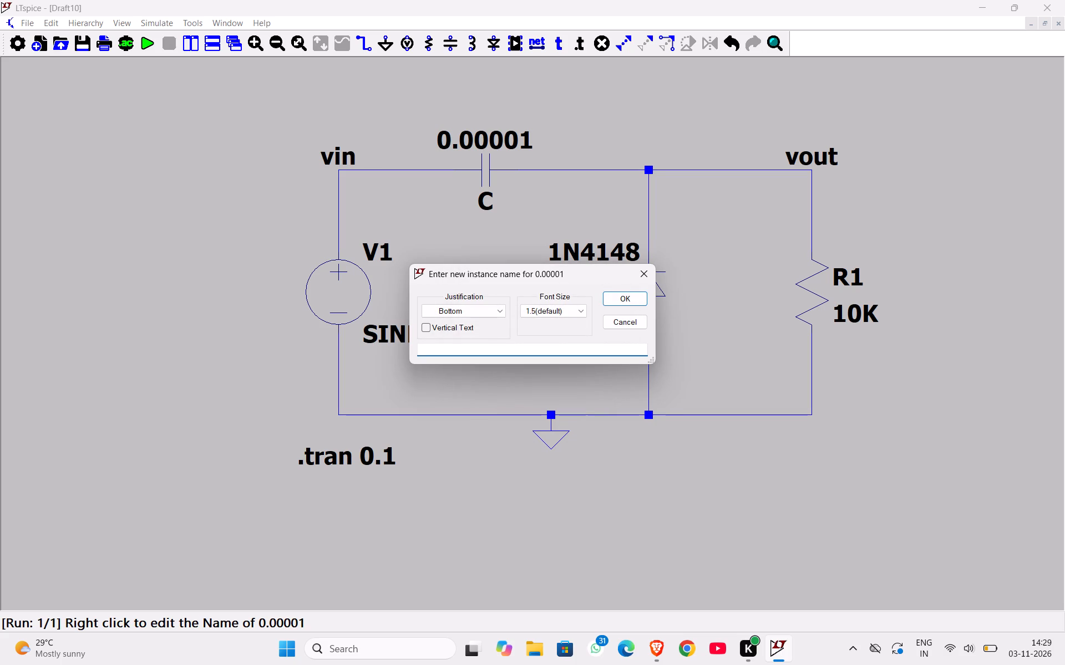
pyautogui.write('C1')
pyautogui.press('Return')
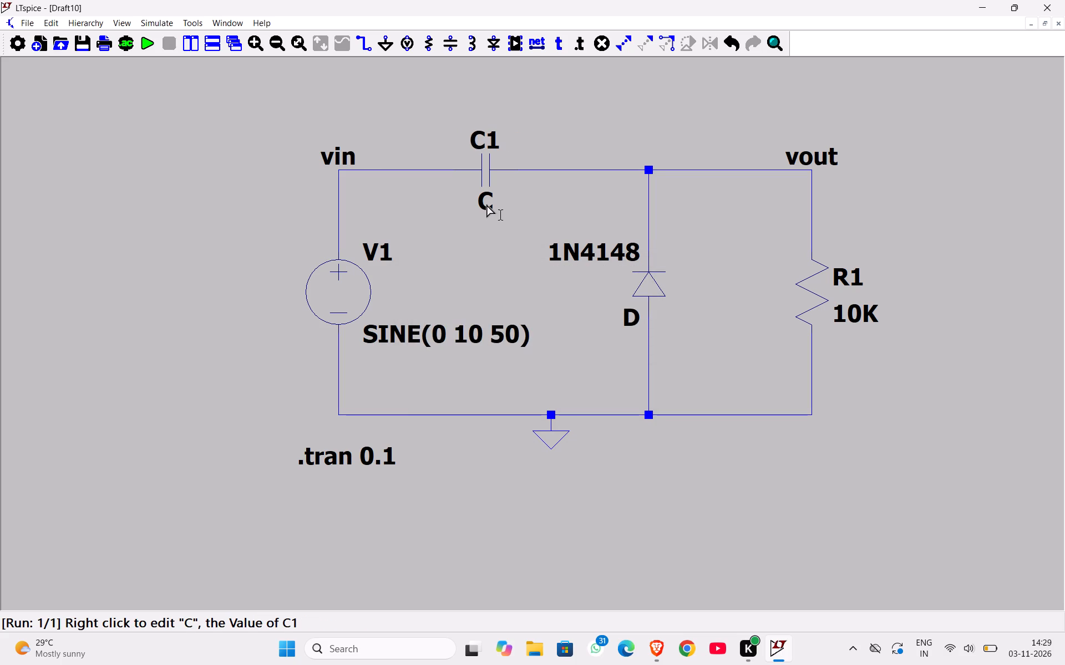
# Set the value of capacitor C1 to the copied 0.00001.
pyautogui.rightClick(487, 197)
pyautogui.press('BackSpace')
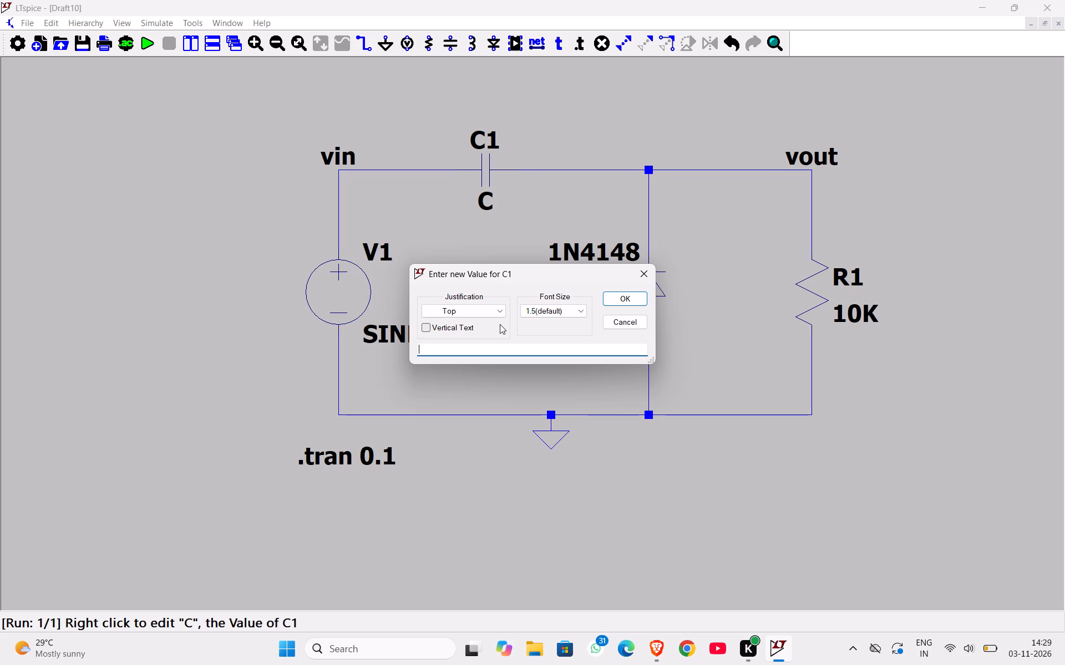
pyautogui.hotkey('ctrl', 'v')
pyautogui.press('Return')
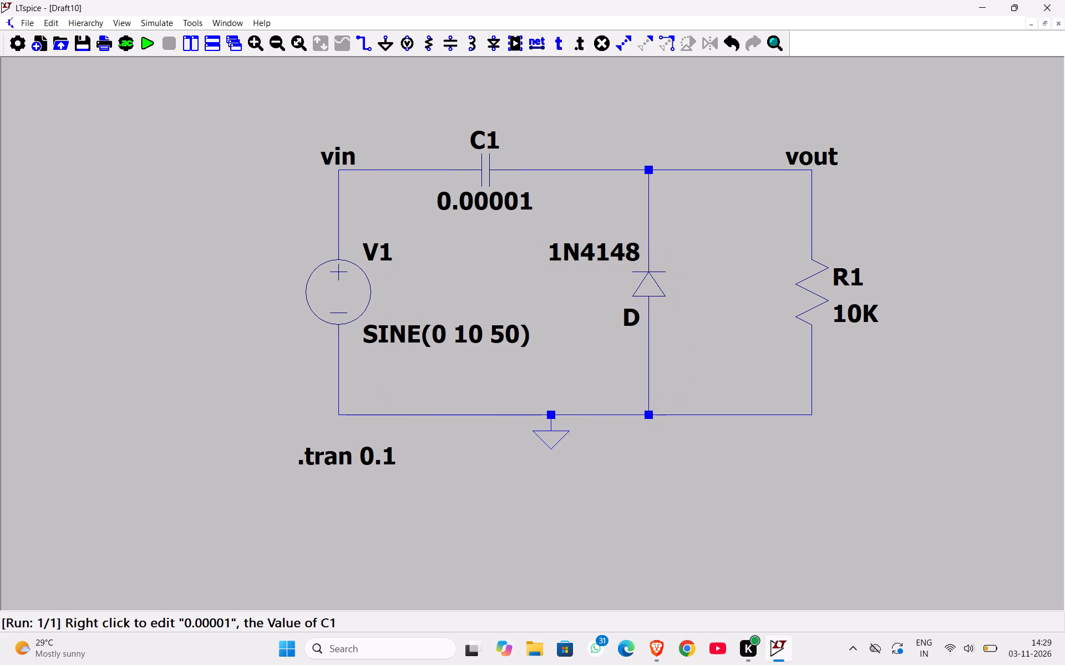
# Run the transient simulation and plot the vin and vout node voltages together.
pyautogui.click(149, 35)
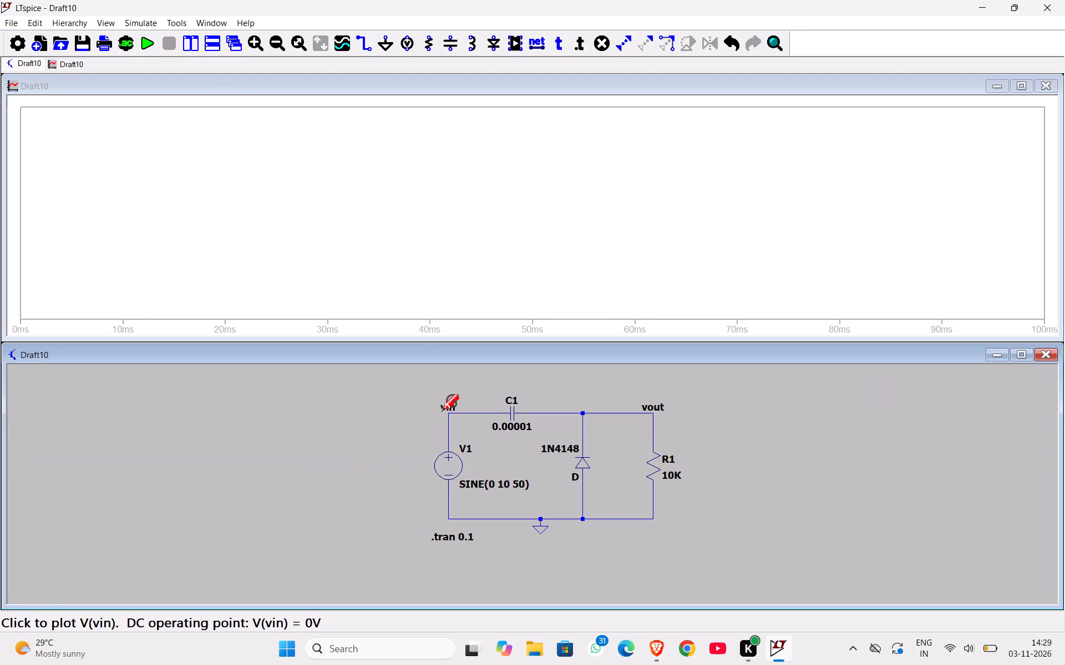
pyautogui.click(442, 411)
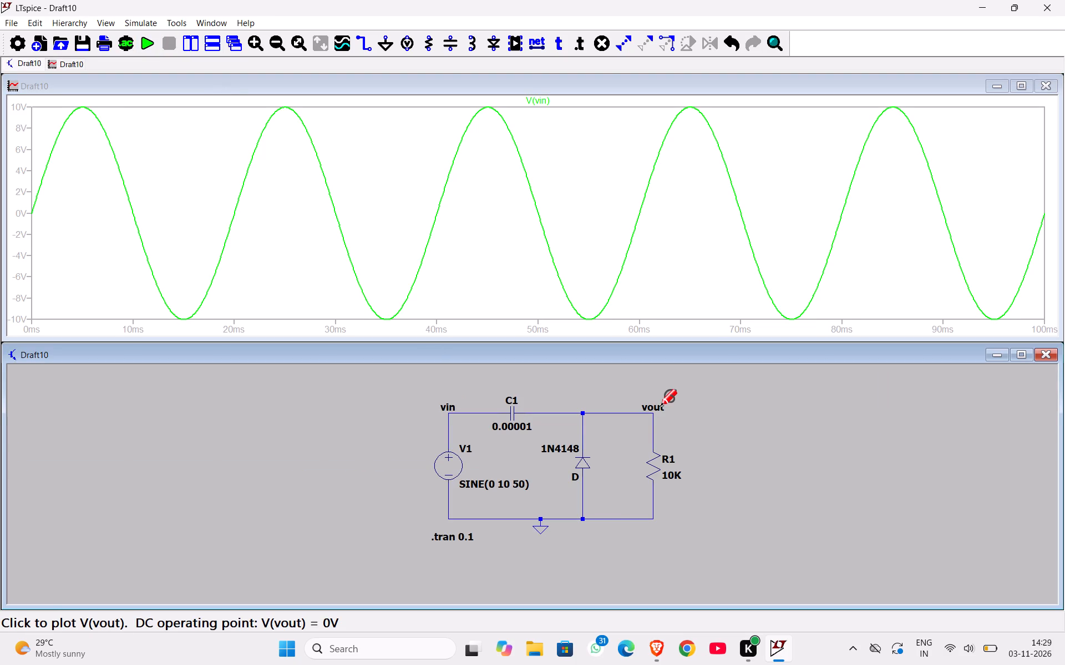
pyautogui.click(660, 406)
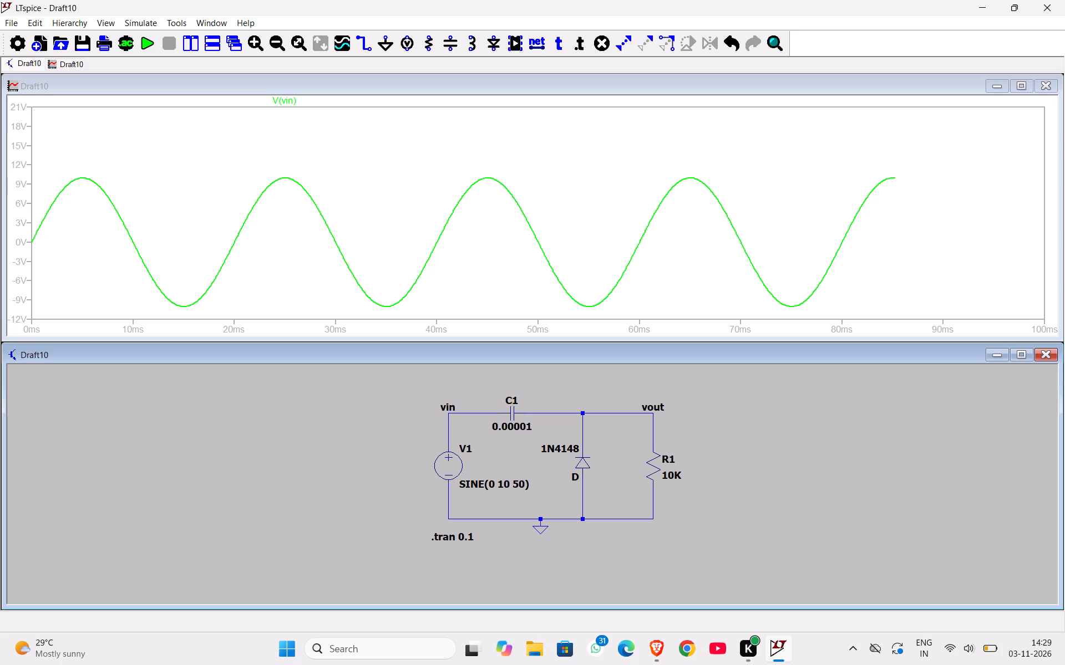
pyautogui.moveTo(646, 410); pyautogui.dragTo(647, 417)
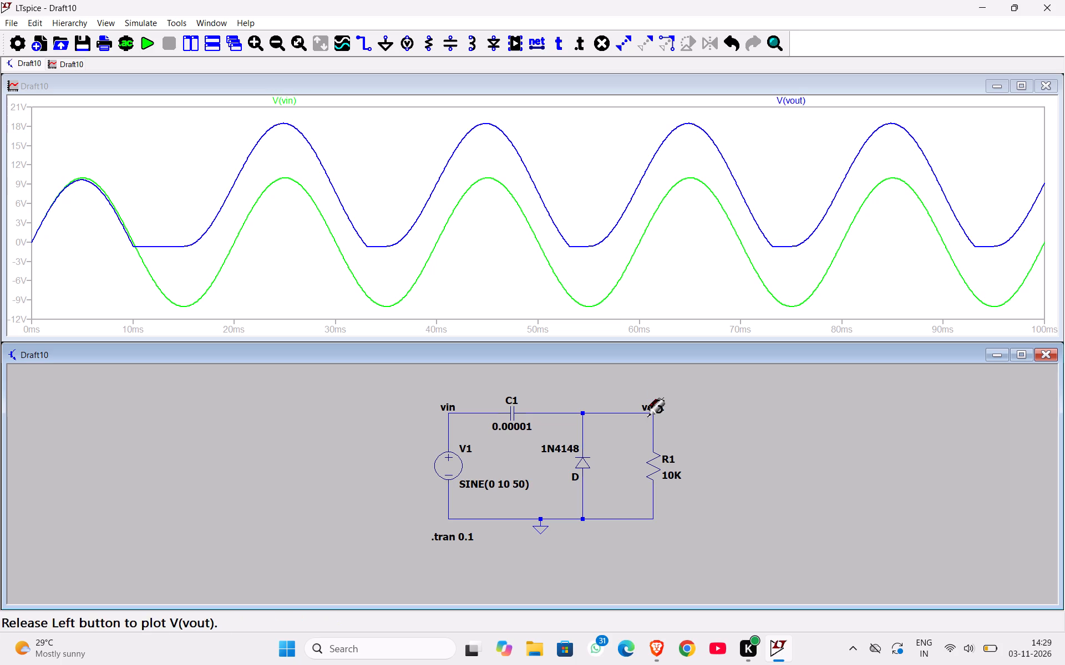
pyautogui.moveTo(647, 417); pyautogui.dragTo(698, 445)
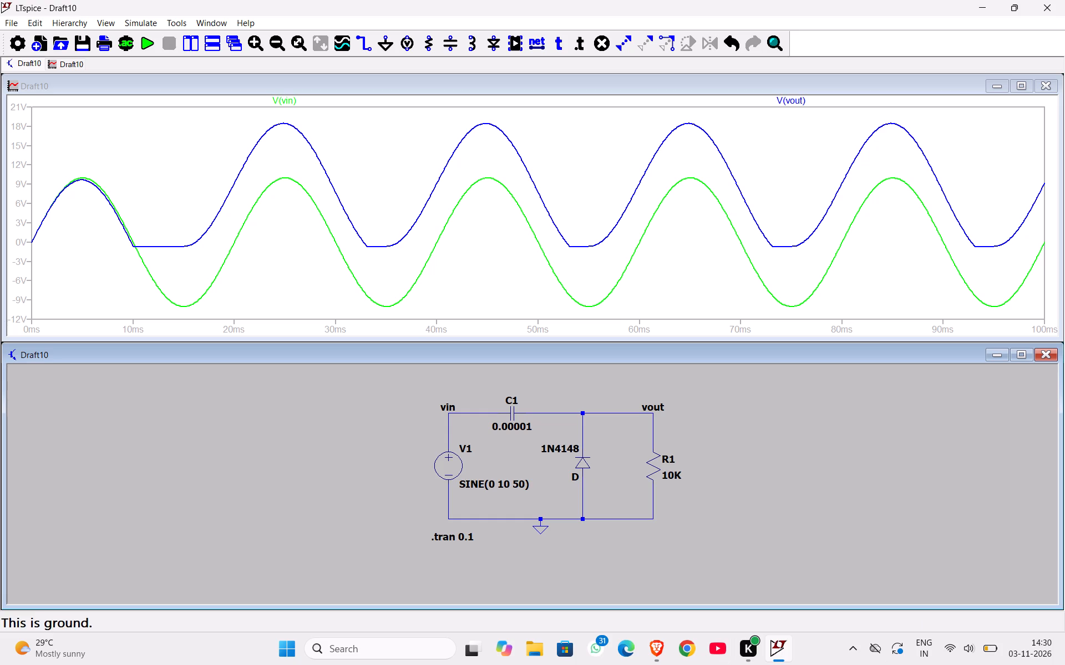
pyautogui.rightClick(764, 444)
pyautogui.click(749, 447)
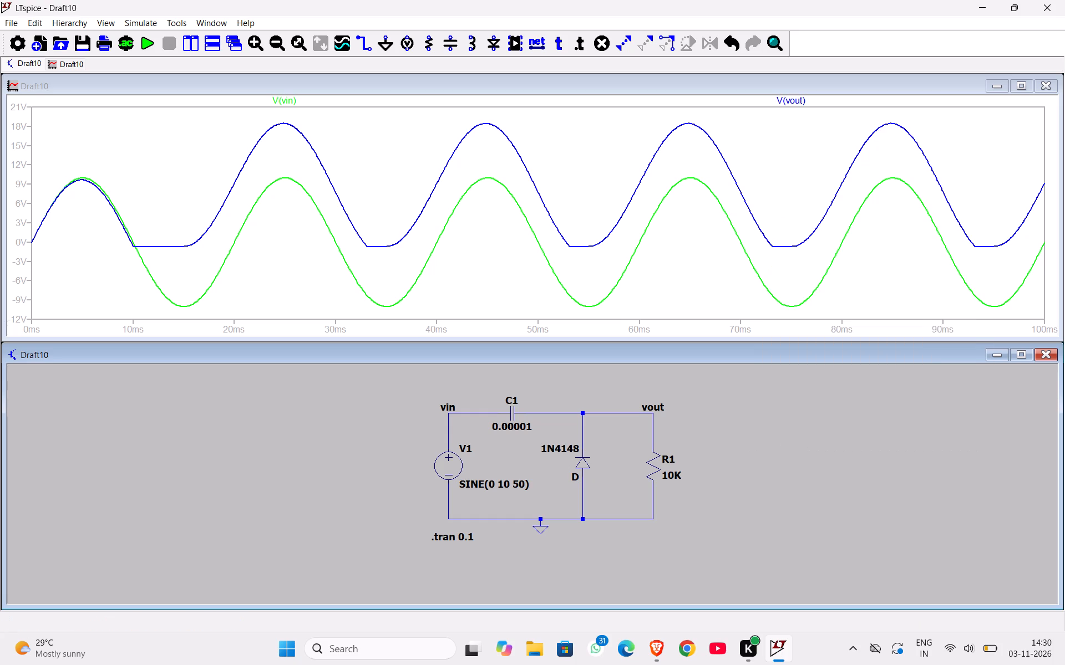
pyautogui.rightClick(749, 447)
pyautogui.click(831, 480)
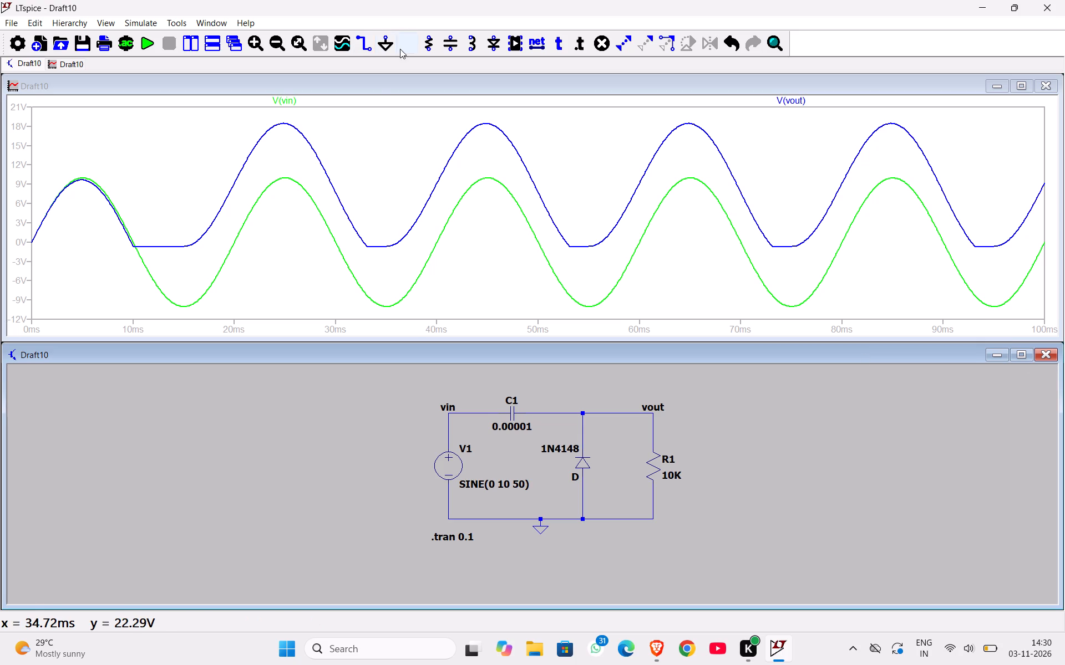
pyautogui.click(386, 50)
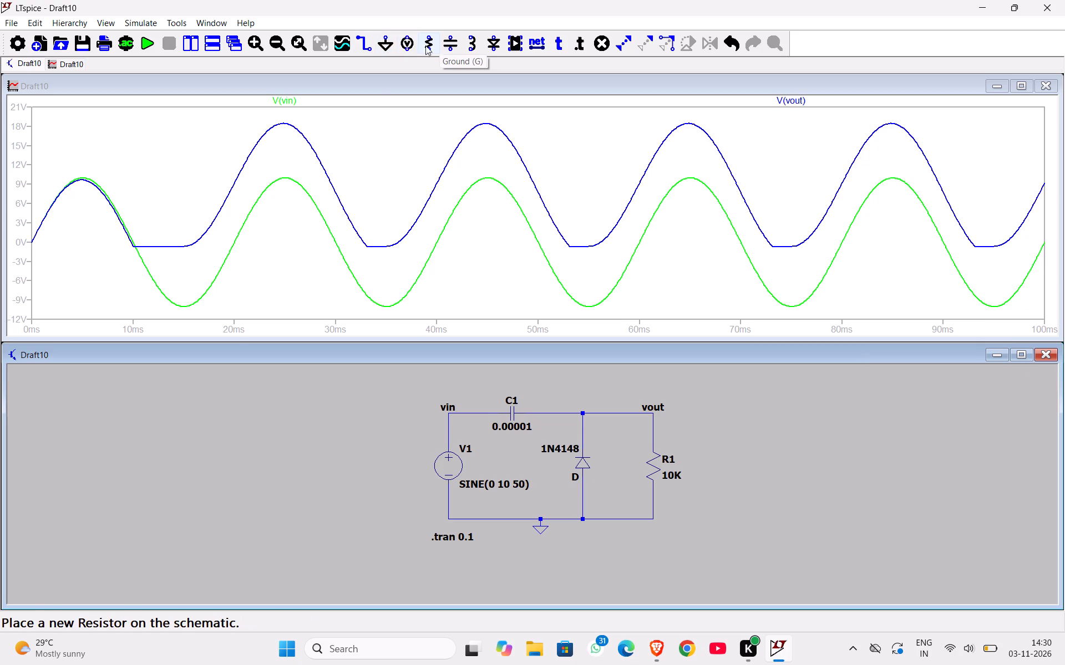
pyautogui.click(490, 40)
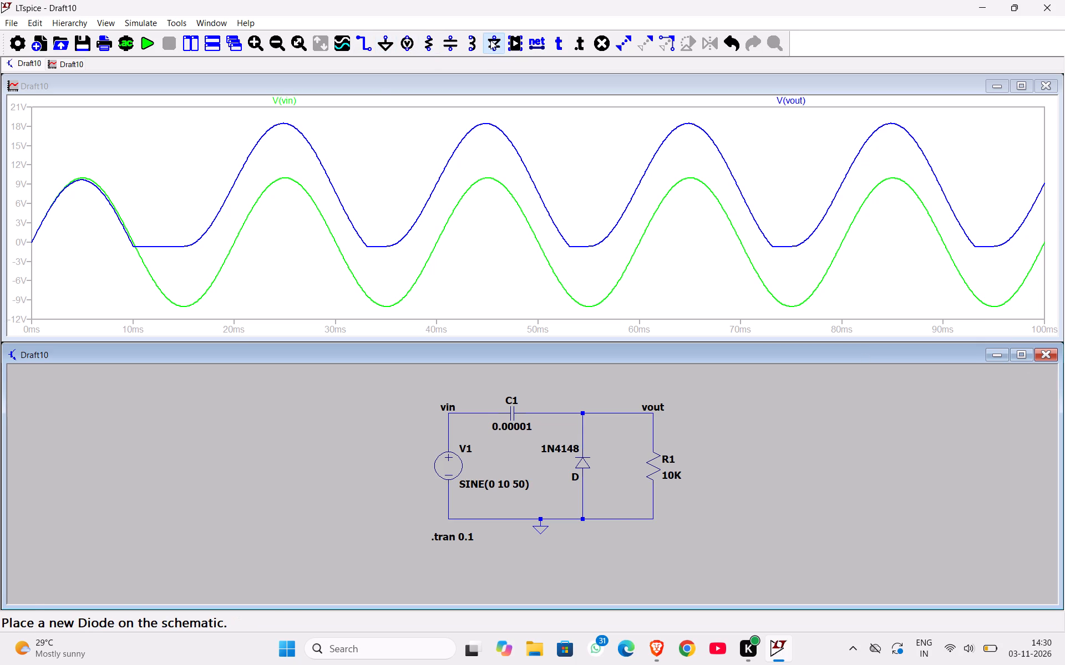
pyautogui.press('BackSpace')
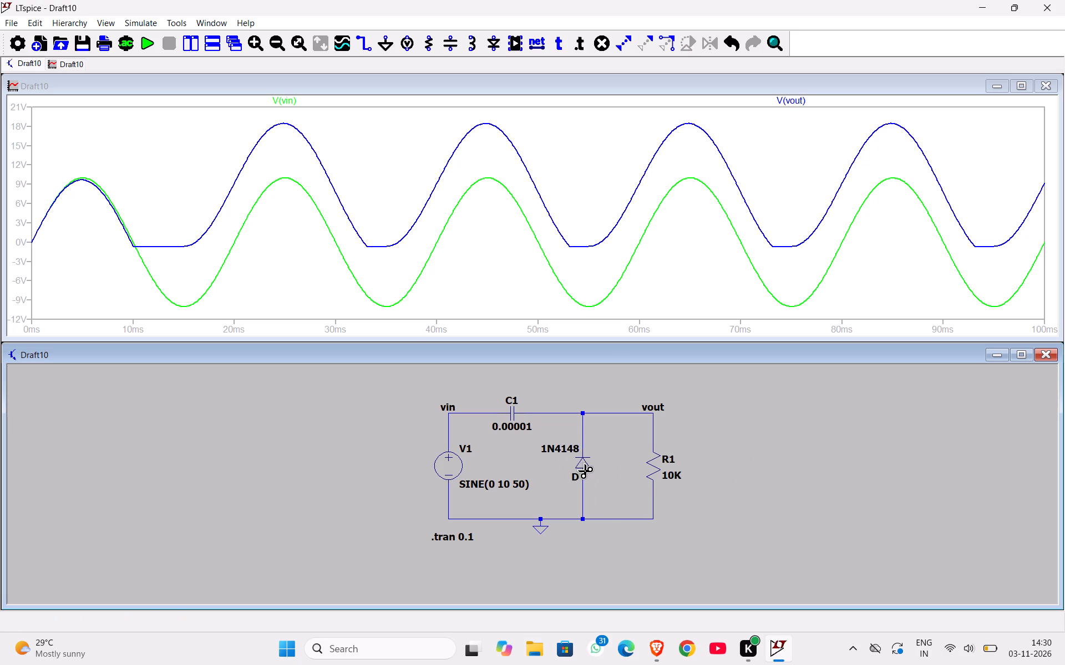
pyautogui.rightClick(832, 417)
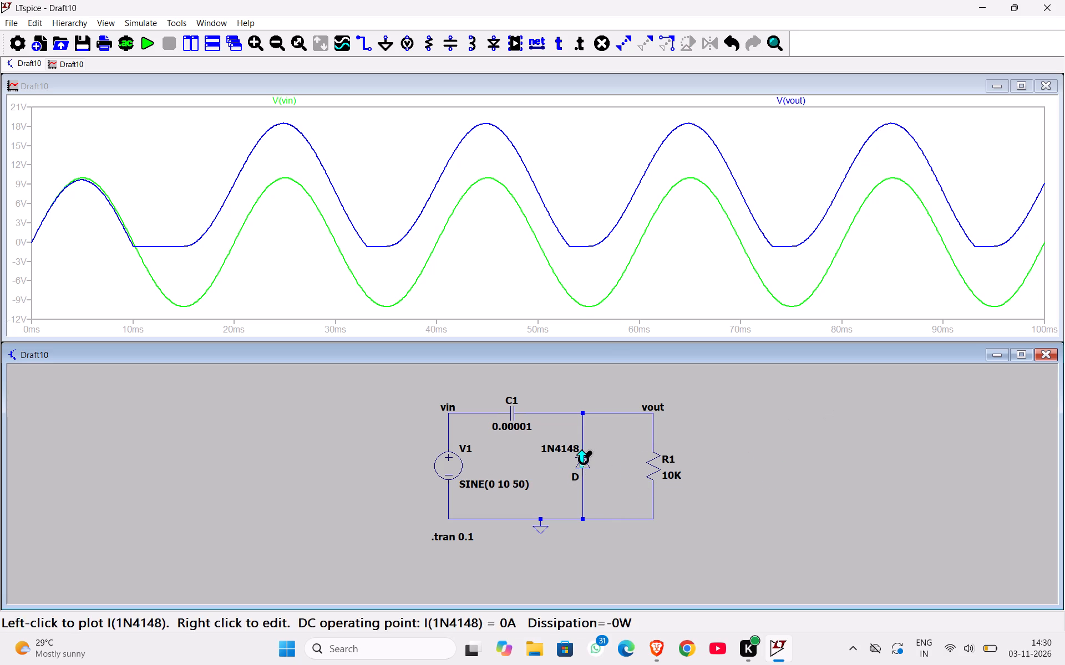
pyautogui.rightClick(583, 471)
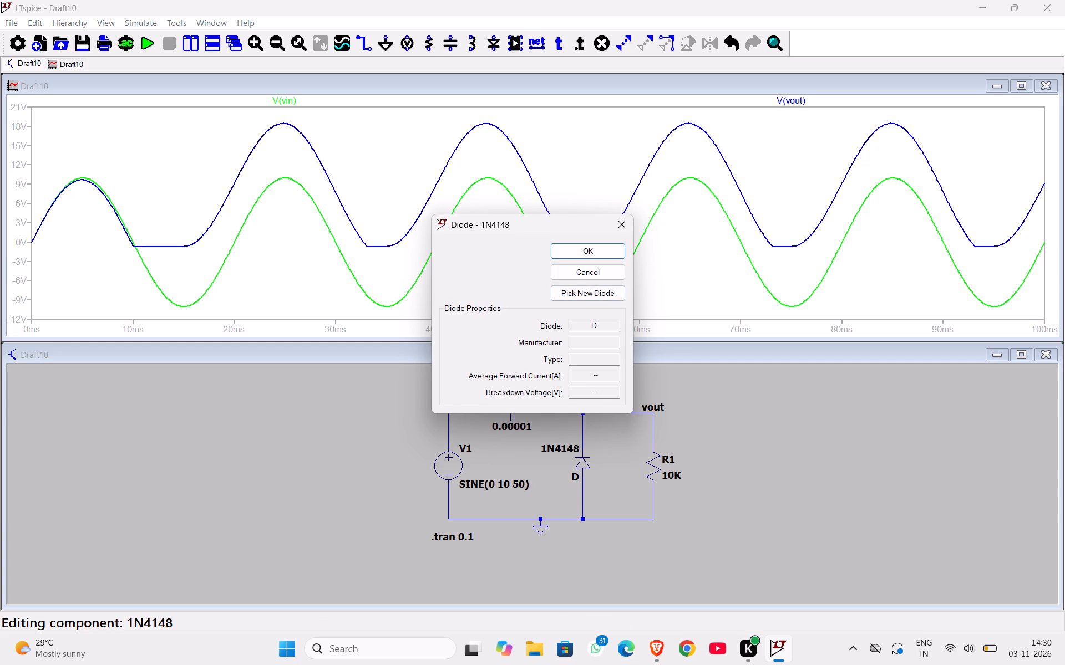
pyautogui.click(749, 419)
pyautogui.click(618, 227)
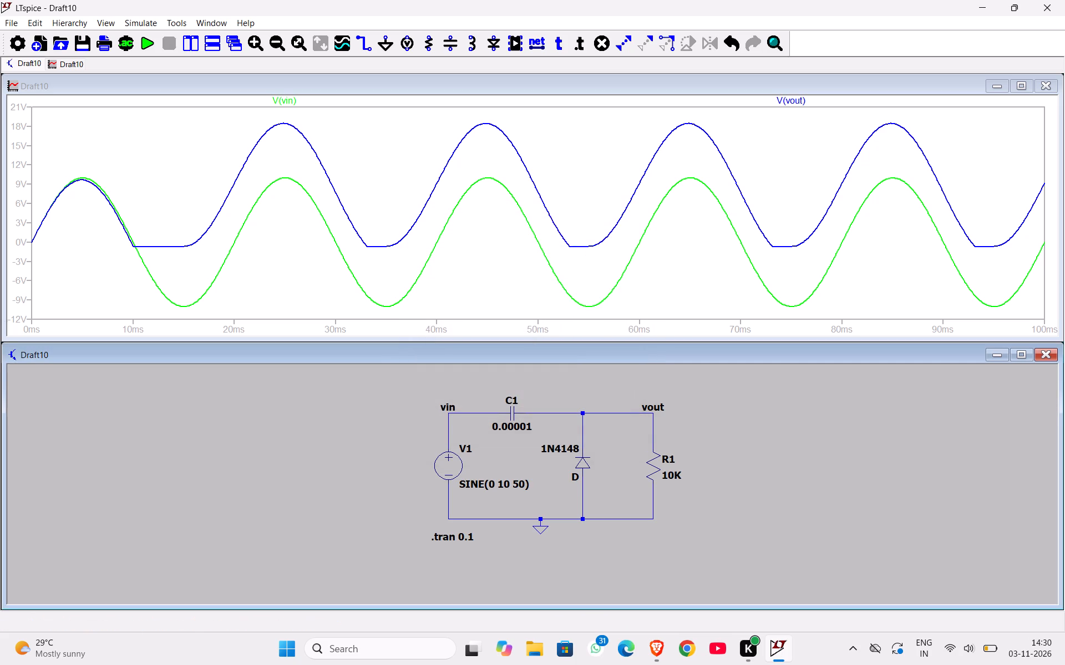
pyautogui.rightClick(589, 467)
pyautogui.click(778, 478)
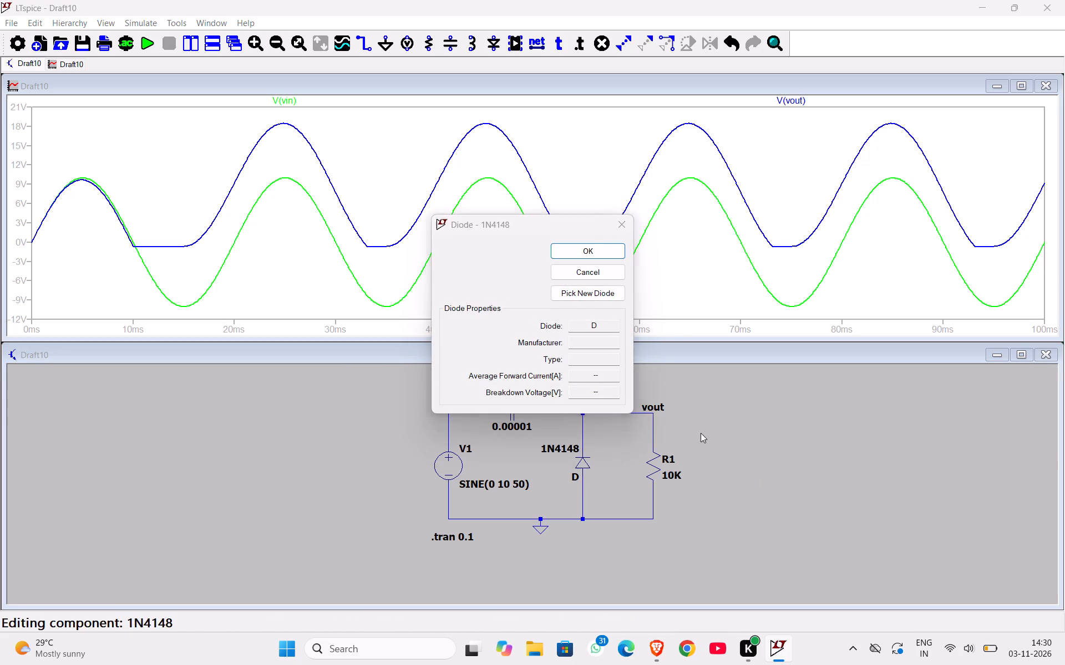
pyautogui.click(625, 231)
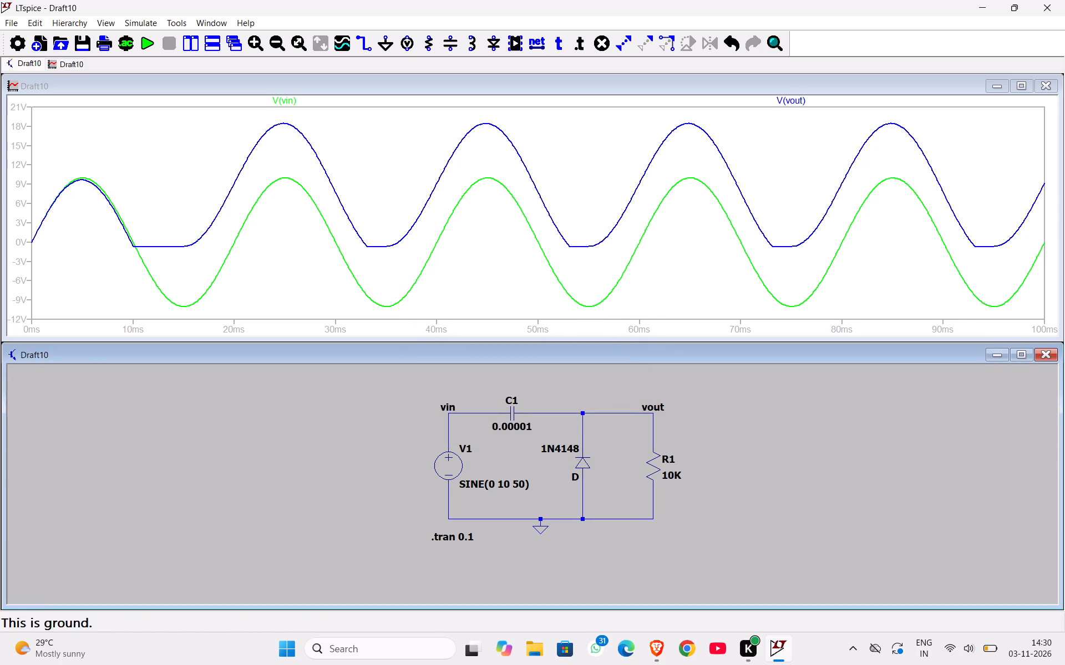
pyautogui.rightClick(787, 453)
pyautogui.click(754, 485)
# Replace the parallel diode with a new one in the same branch, anode toward the vout node and cathode toward ground.
pyautogui.press('BackSpace')
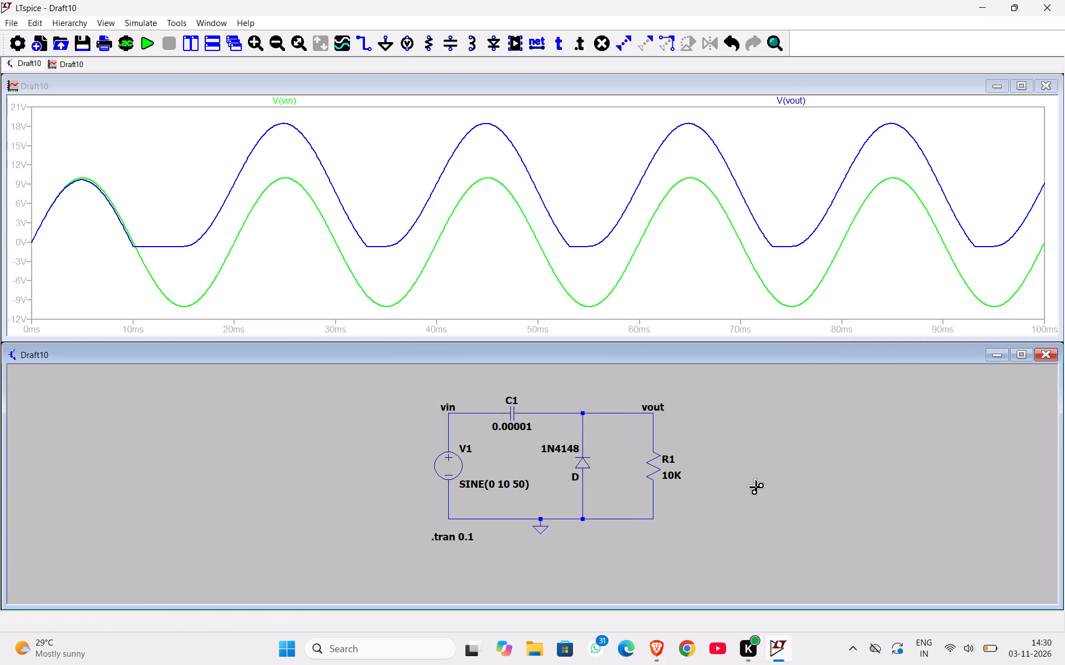
pyautogui.click(586, 467)
pyautogui.click(484, 37)
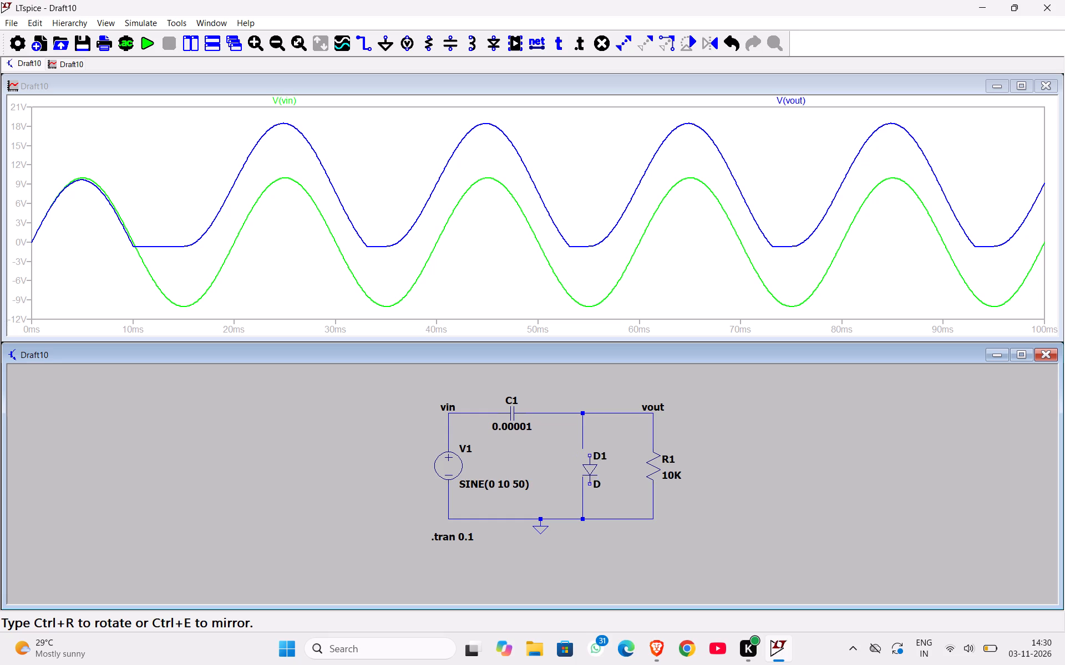
pyautogui.click(585, 462)
pyautogui.press('BackSpace')
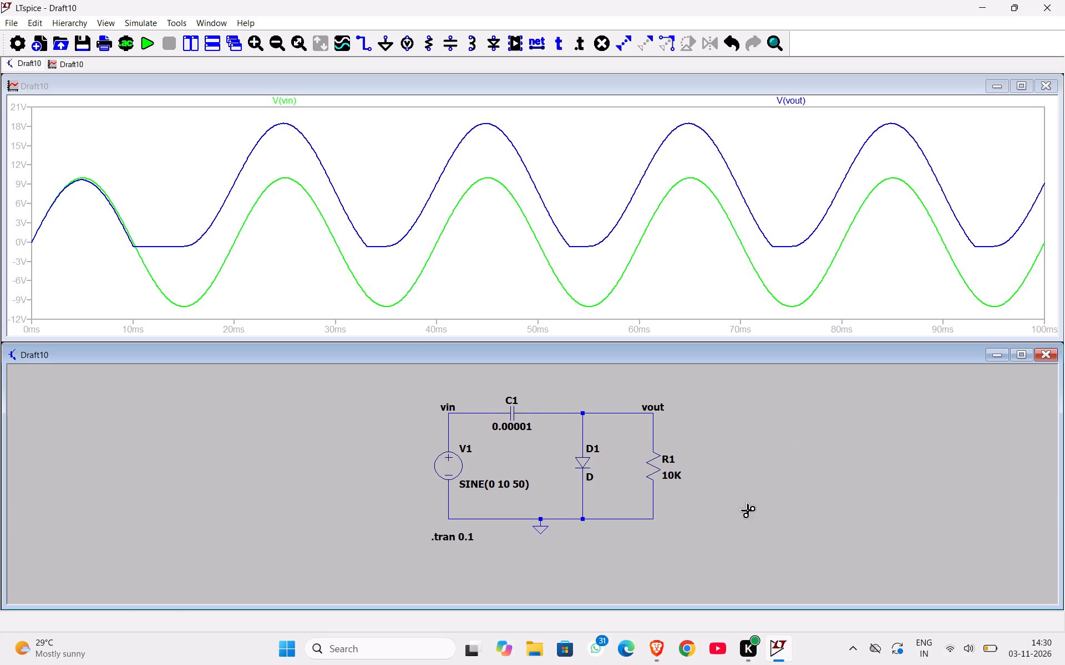
pyautogui.rightClick(745, 508)
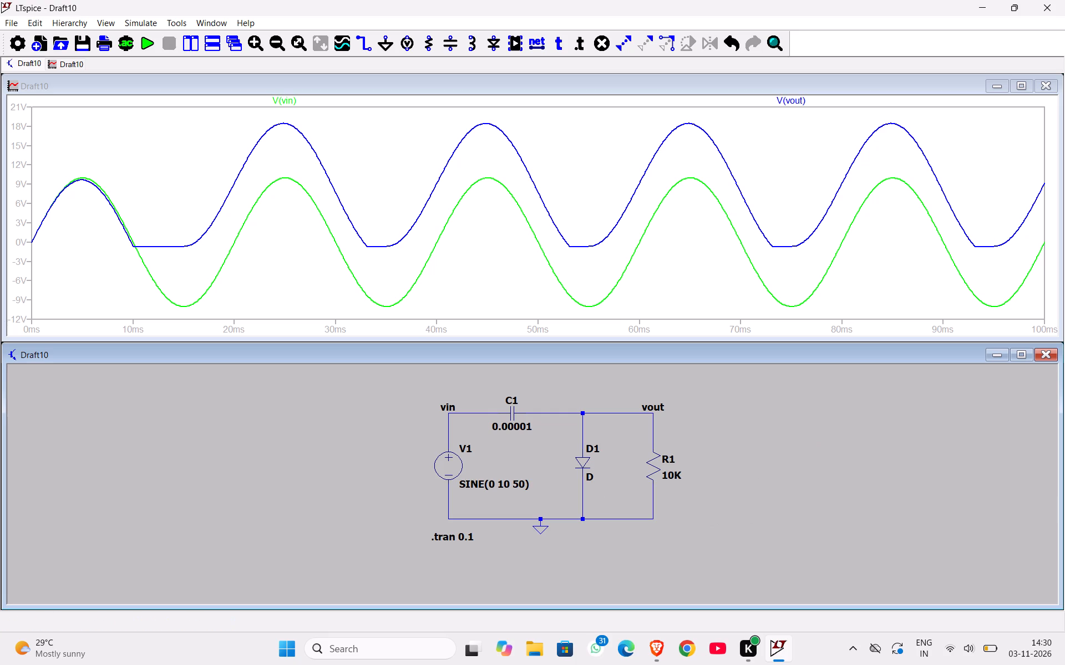
# Set the value of diode D1 to 1N4148.
pyautogui.rightClick(592, 483)
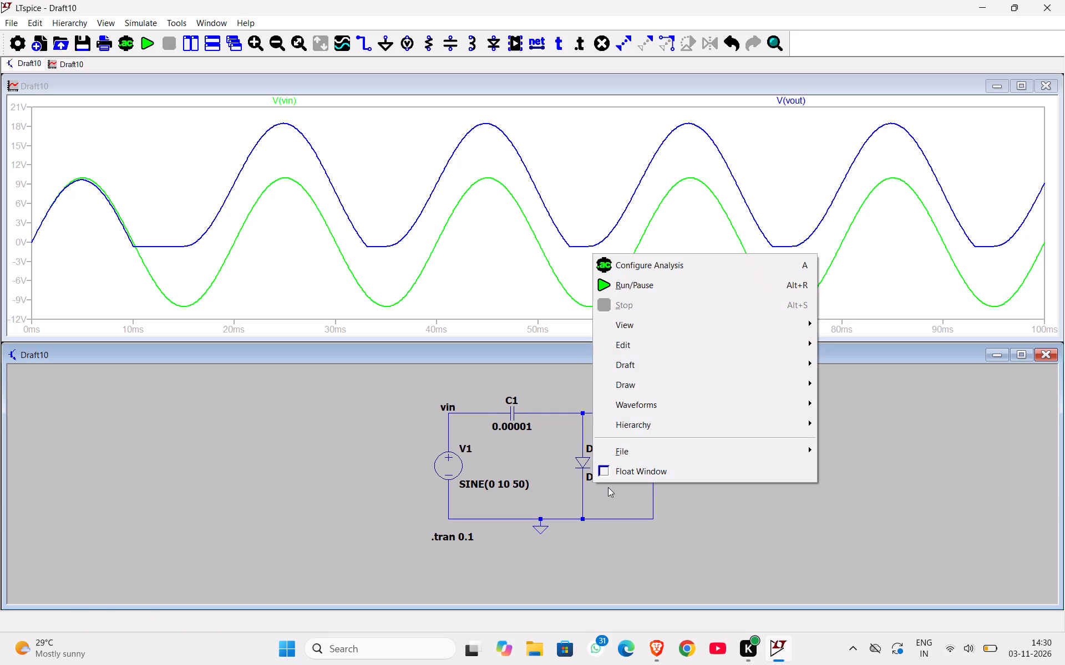
pyautogui.click(711, 513)
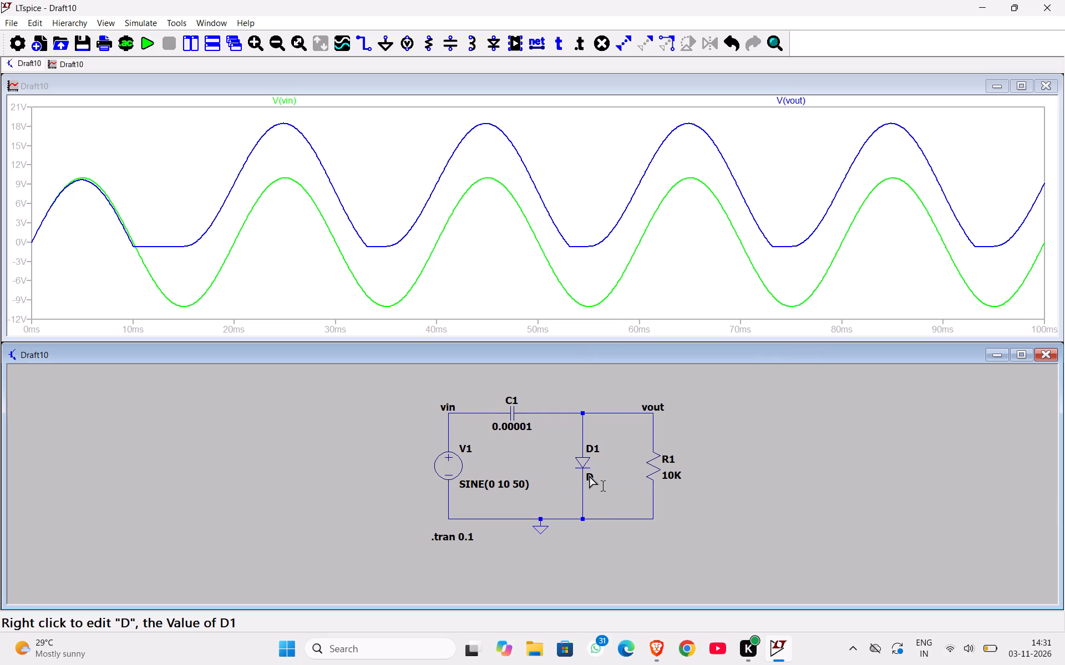
pyautogui.rightClick(589, 474)
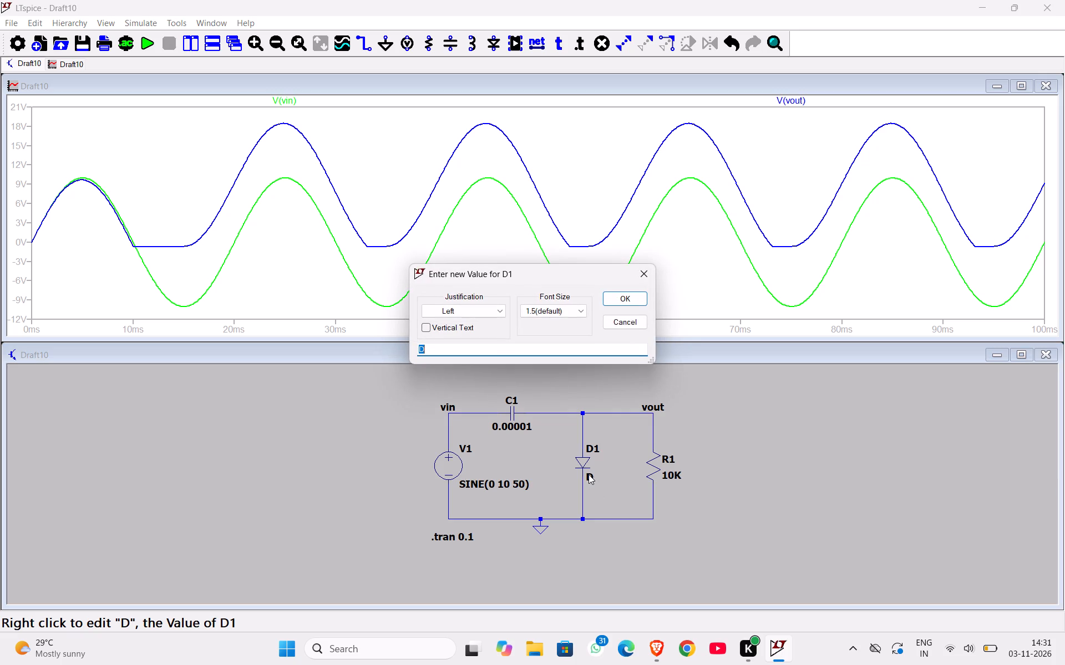
pyautogui.press('BackSpace')
pyautogui.press('1')
pyautogui.write('N4148')
pyautogui.press('Return')
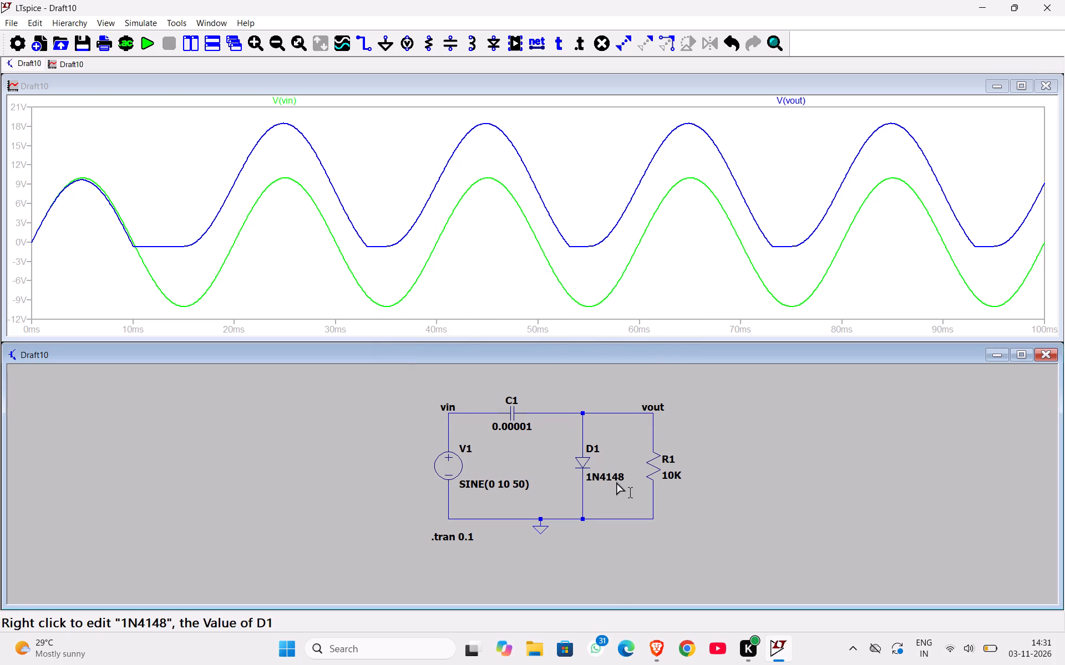
# Rerun the transient simulation with the reversed diode and minimise the schematic window to enlarge the waveform plot.
pyautogui.click(144, 44)
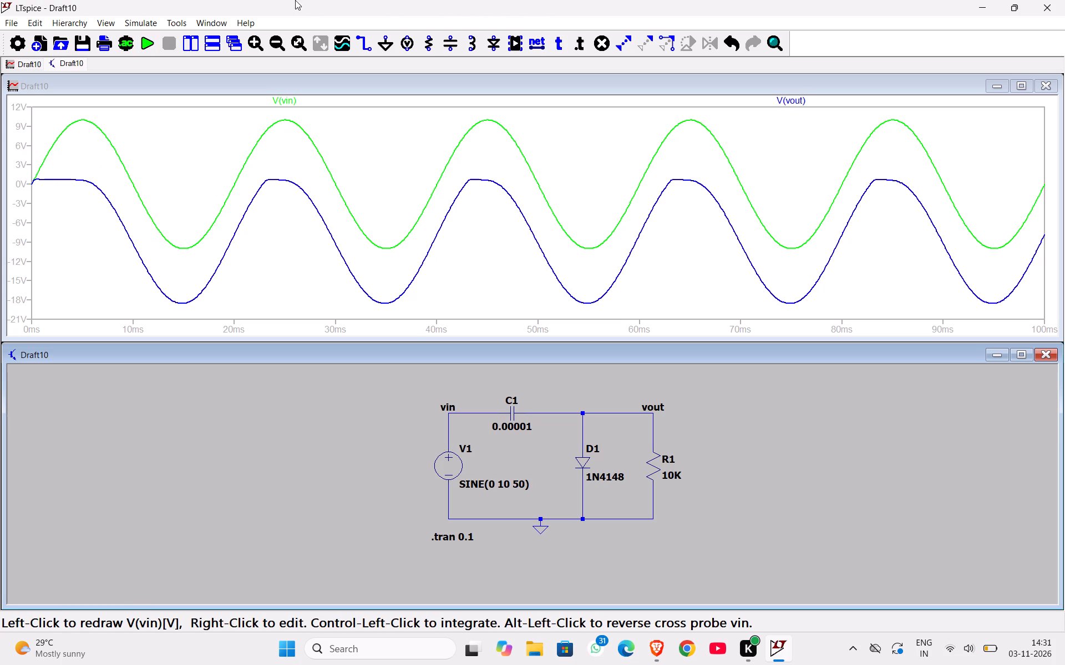
pyautogui.rightClick(790, 159)
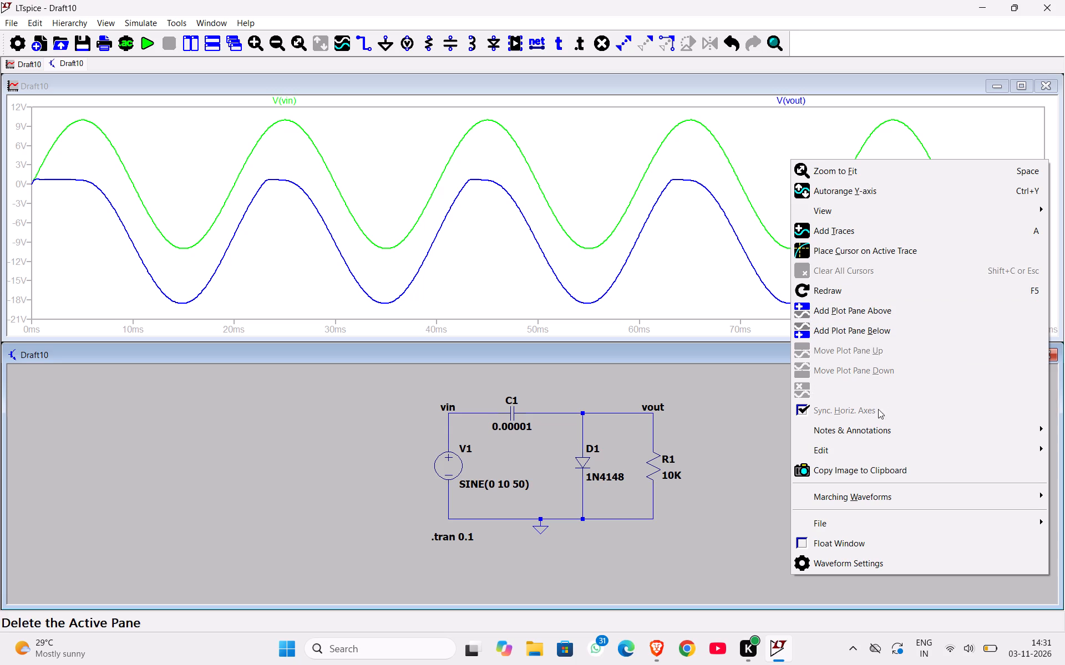
pyautogui.click(728, 326)
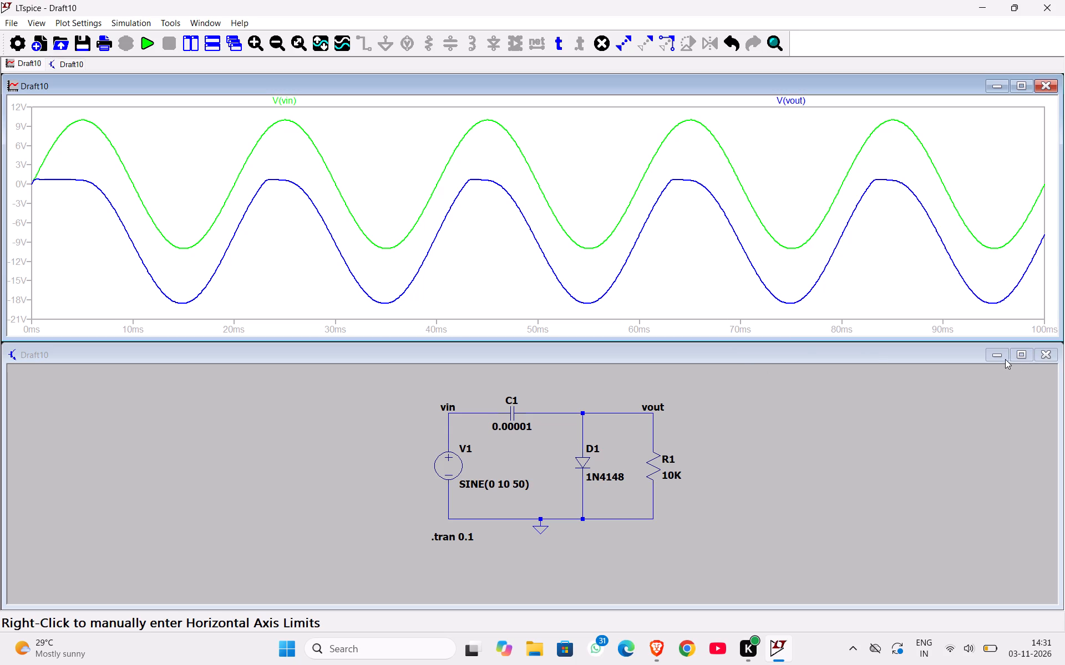
pyautogui.click(996, 355)
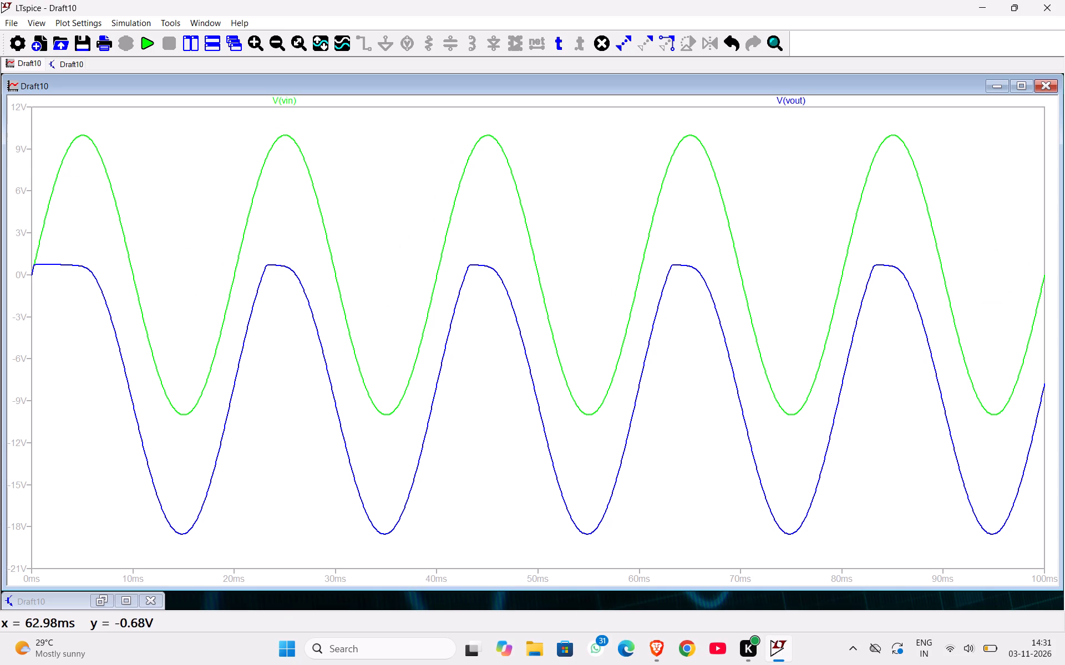
pyautogui.rightClick(666, 275)
pyautogui.click(815, 160)
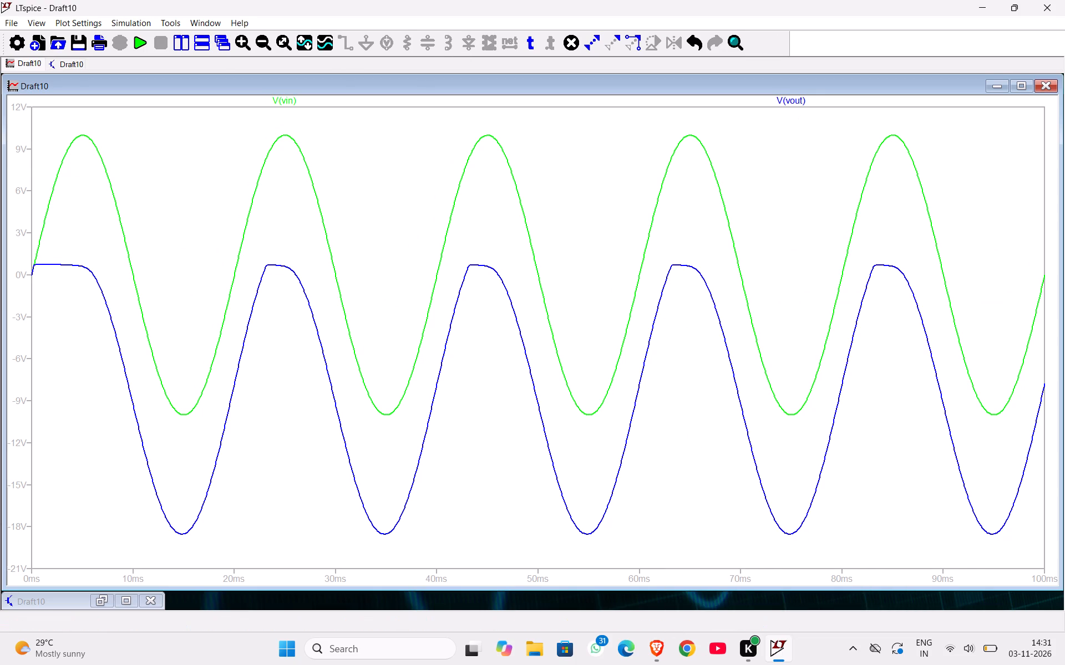
# Add a plot pane above the existing one and move the V(vout) trace into it, keeping V(vin) in the lower pane.
pyautogui.moveTo(794, 103); pyautogui.dragTo(646, 313)
pyautogui.moveTo(646, 313); pyautogui.dragTo(612, 329)
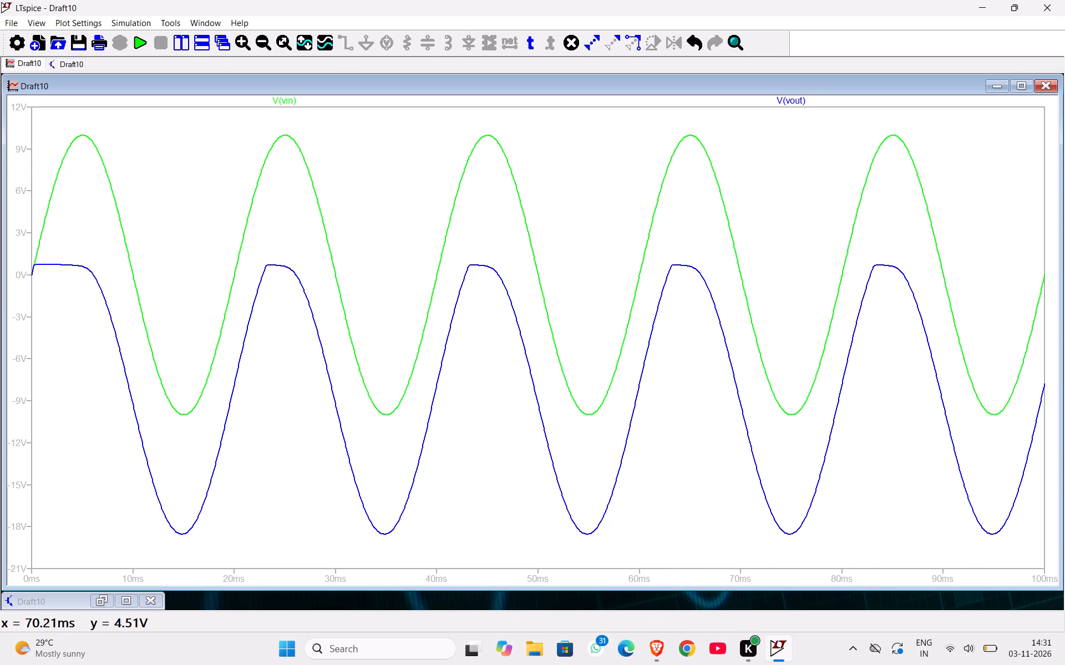
pyautogui.rightClick(778, 197)
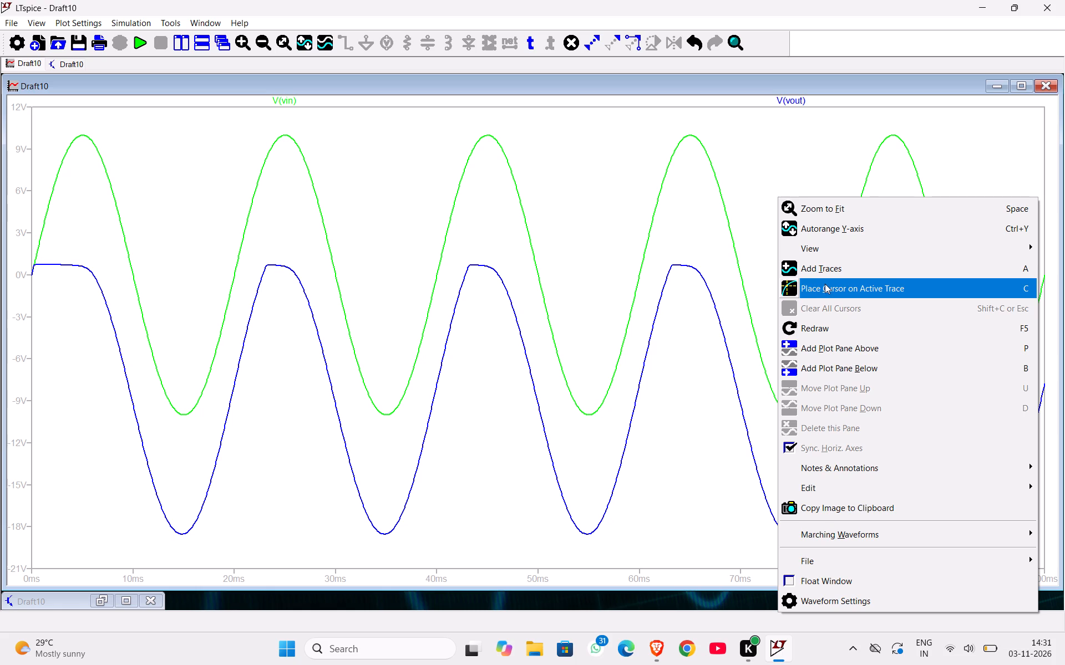
pyautogui.click(841, 349)
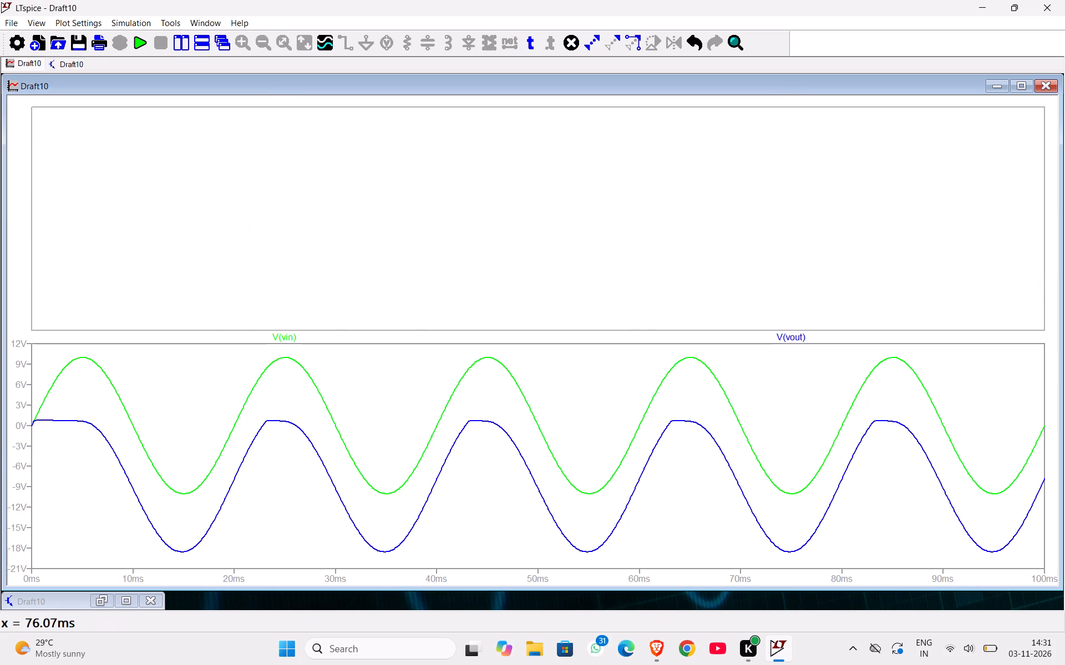
pyautogui.moveTo(790, 338); pyautogui.dragTo(569, 94)
pyautogui.moveTo(569, 94); pyautogui.dragTo(567, 99)
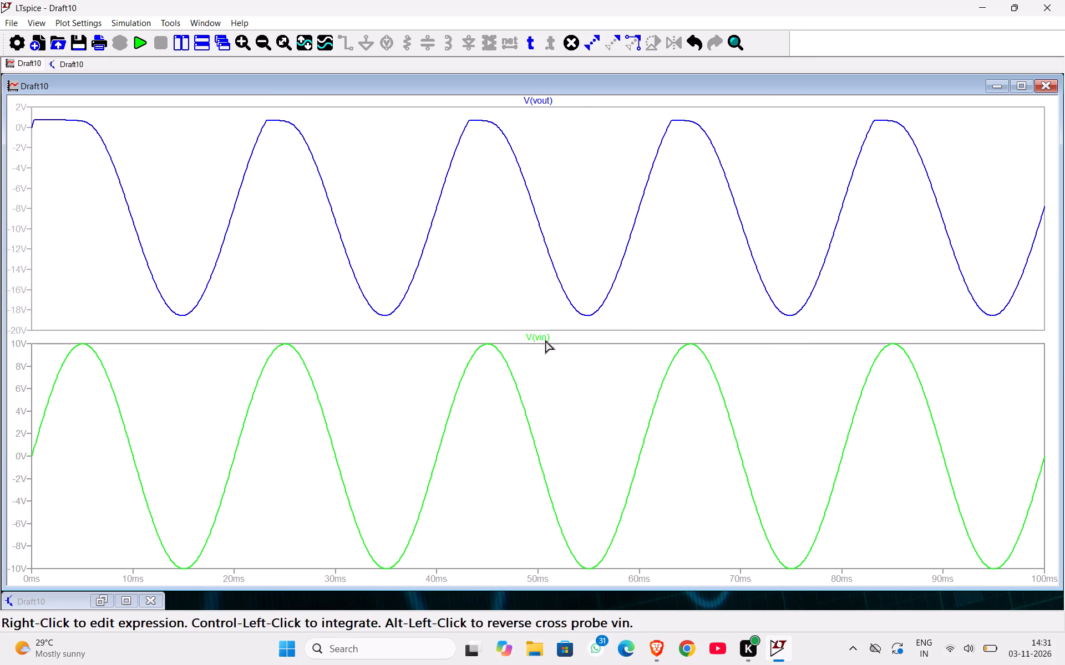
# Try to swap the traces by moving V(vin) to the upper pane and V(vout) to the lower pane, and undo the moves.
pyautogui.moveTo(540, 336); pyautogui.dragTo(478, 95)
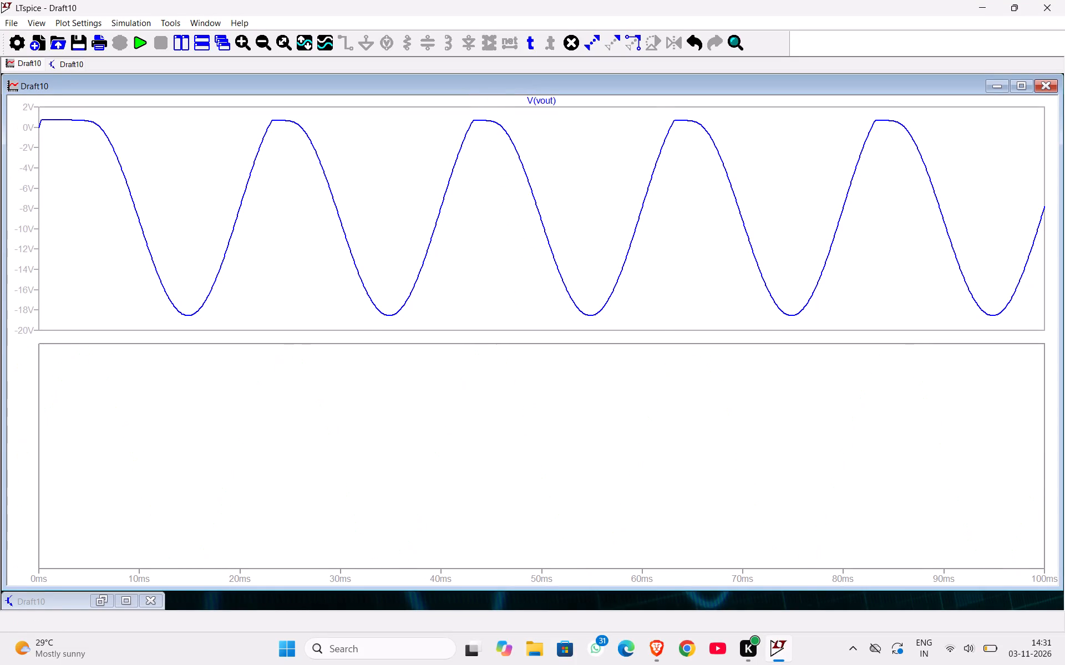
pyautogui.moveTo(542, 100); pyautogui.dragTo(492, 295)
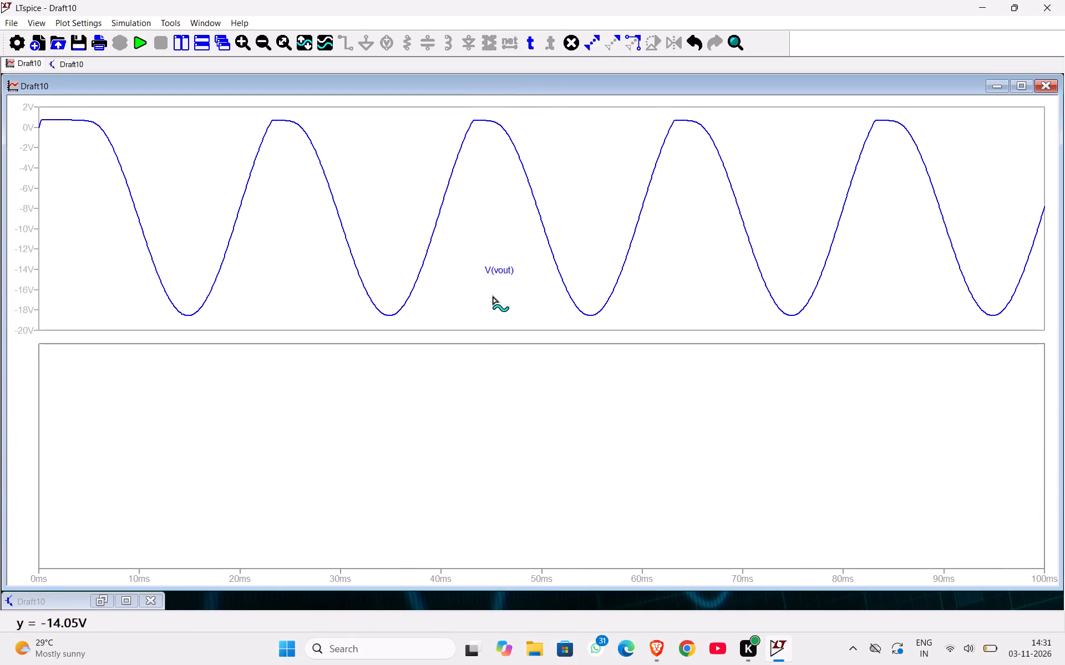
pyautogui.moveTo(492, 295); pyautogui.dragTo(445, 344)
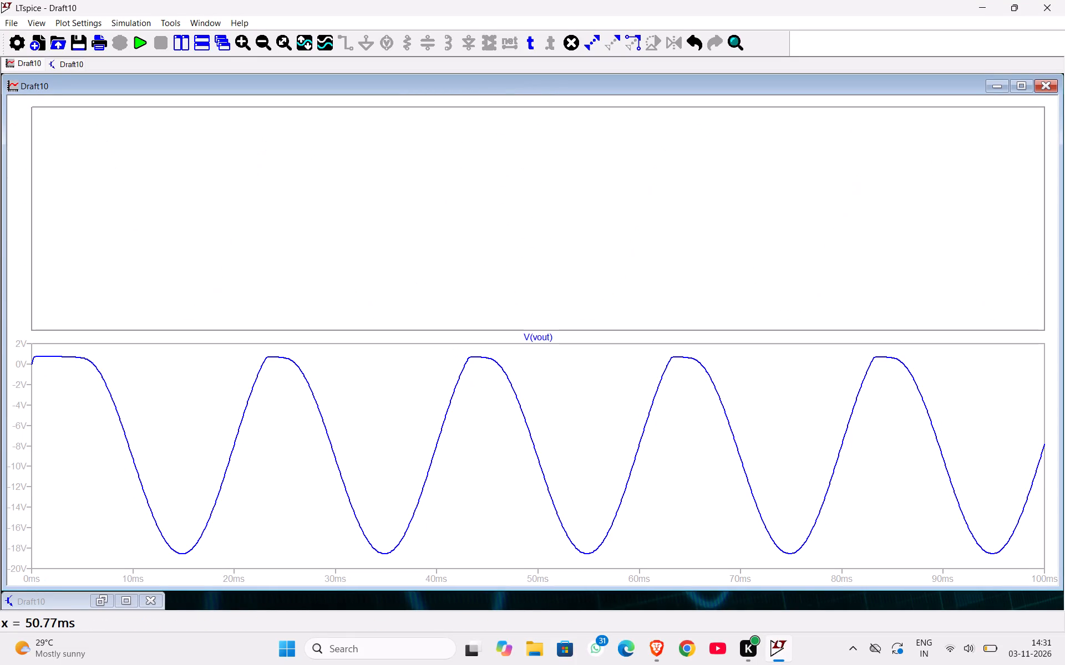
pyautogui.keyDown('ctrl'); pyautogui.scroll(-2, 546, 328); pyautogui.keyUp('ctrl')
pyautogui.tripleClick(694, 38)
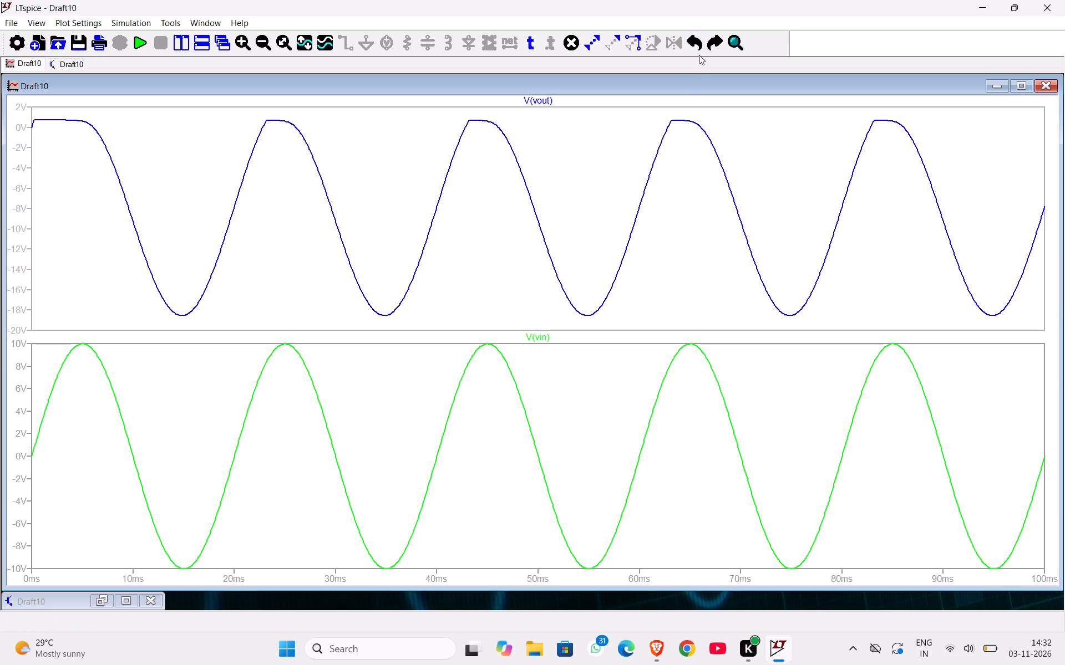
# Undo the last trace move and place V(vin) in the upper plot pane, leaving V(vout) in the lower one.
pyautogui.click(699, 42)
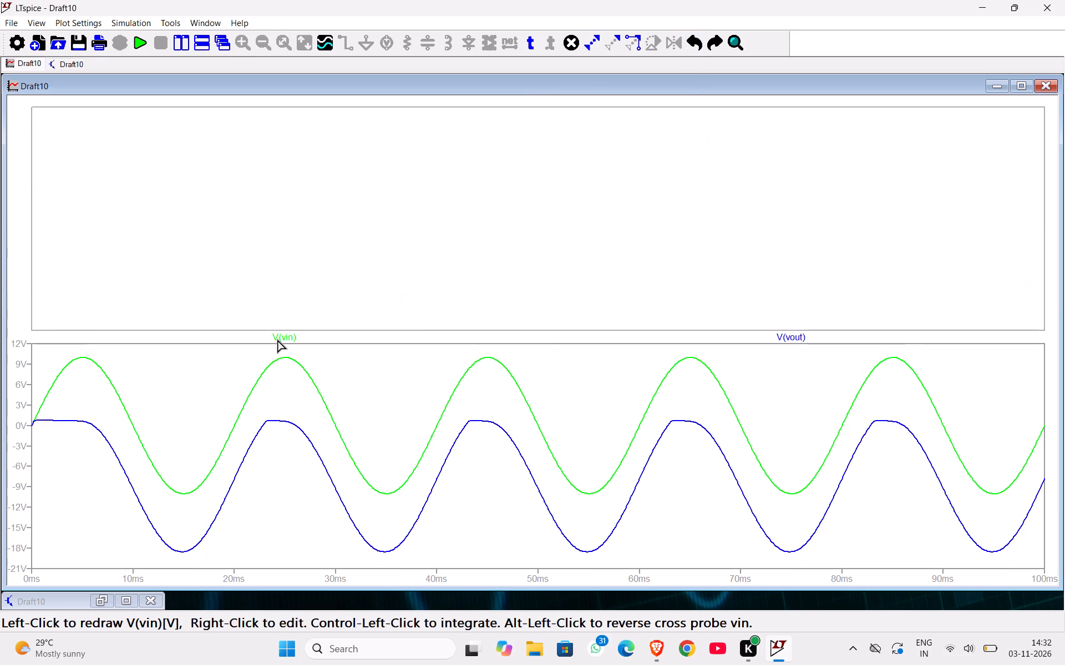
pyautogui.moveTo(277, 339); pyautogui.dragTo(270, 108)
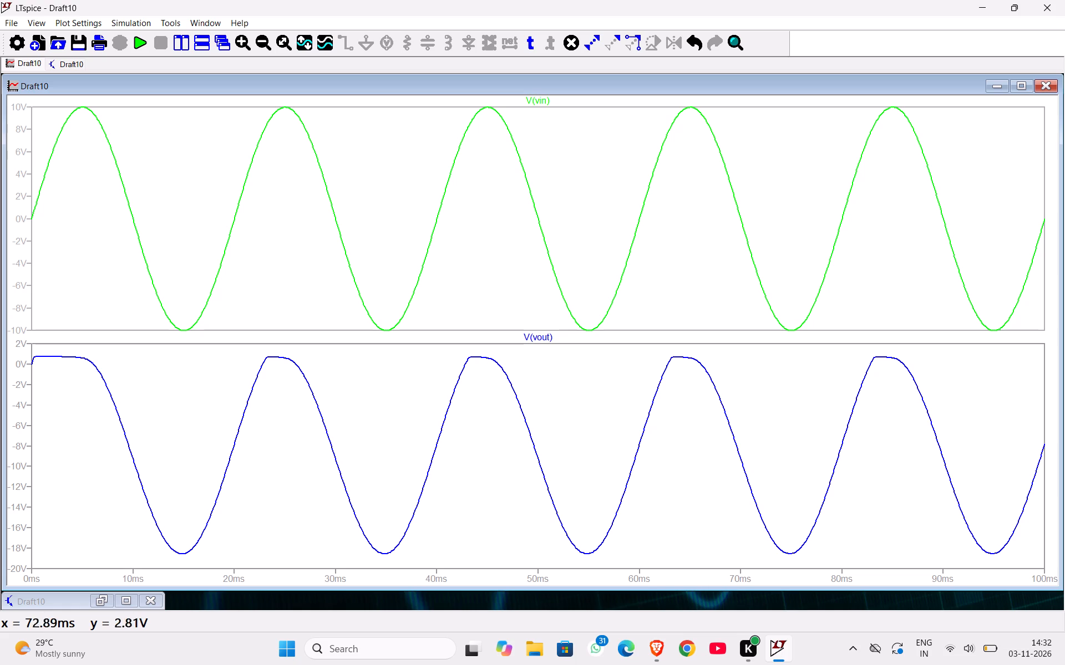
# Maximise the schematic window and delete the wire between diode D1's cathode and the bottom ground rail.
pyautogui.click(125, 601)
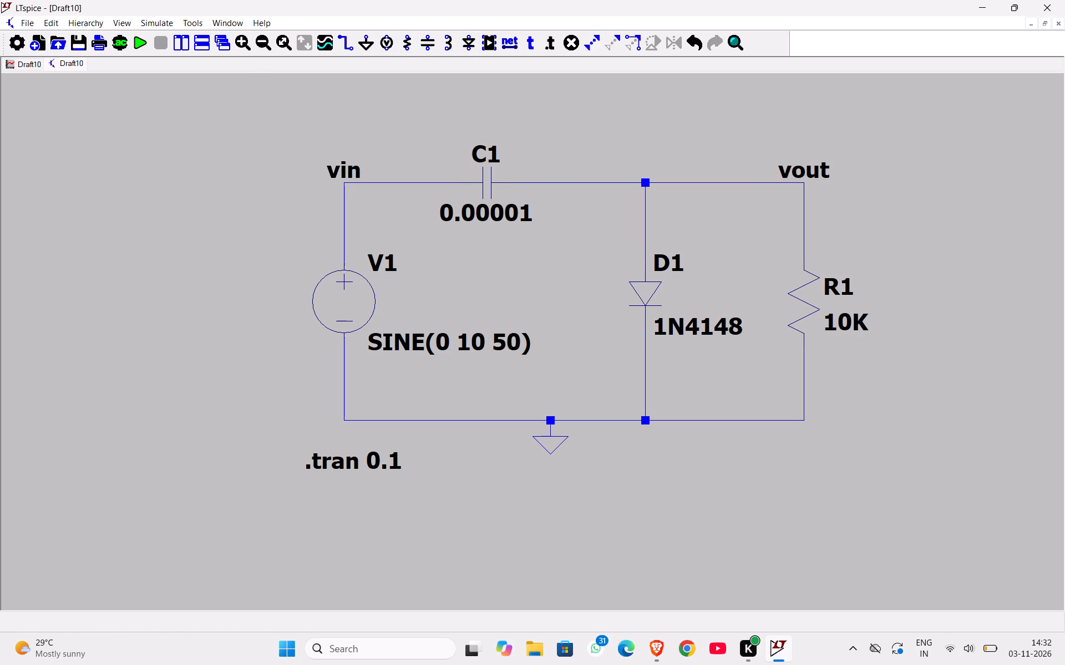
pyautogui.press('BackSpace')
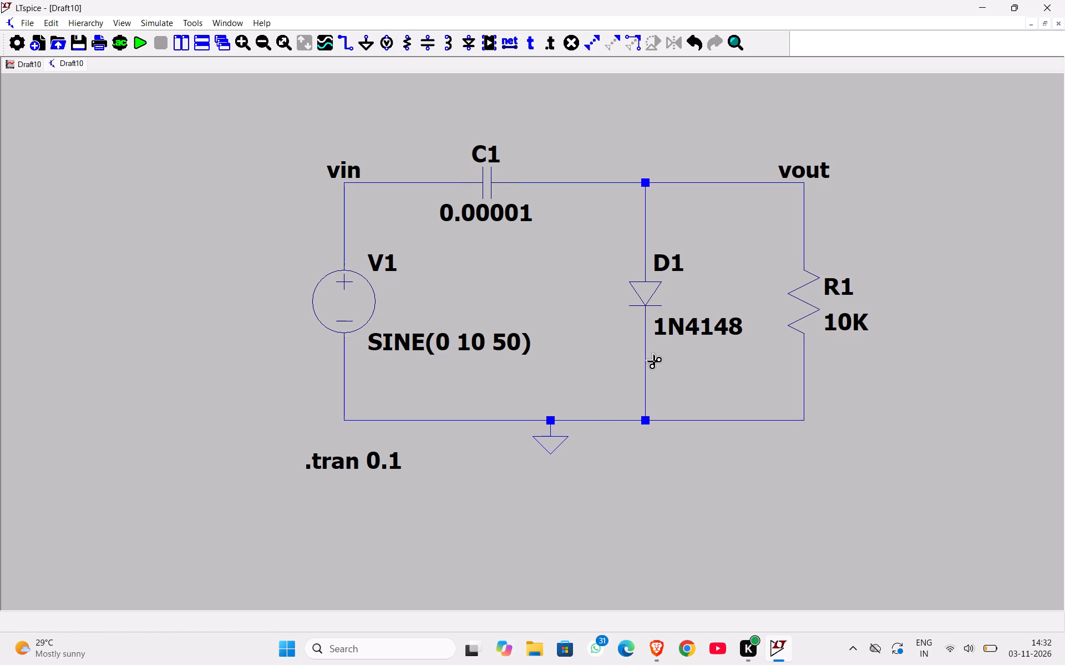
pyautogui.click(646, 366)
pyautogui.rightClick(84, 259)
# Place a voltage source in series below D1, positive terminal up, and wire its negative terminal to the bottom ground rail.
pyautogui.click(389, 40)
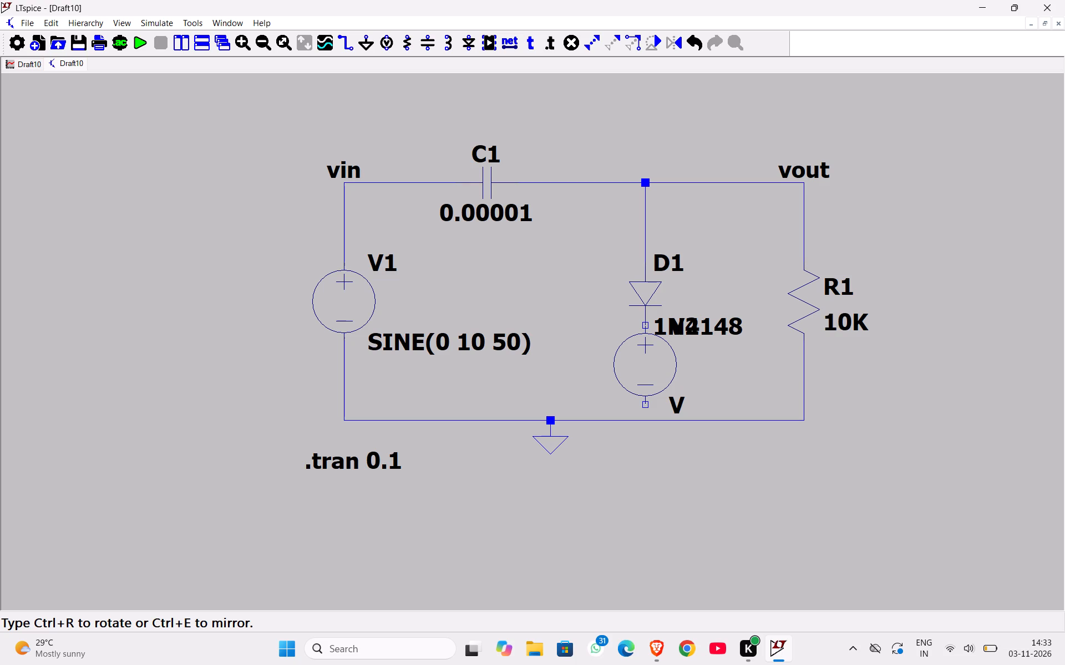
pyautogui.rightClick(647, 357)
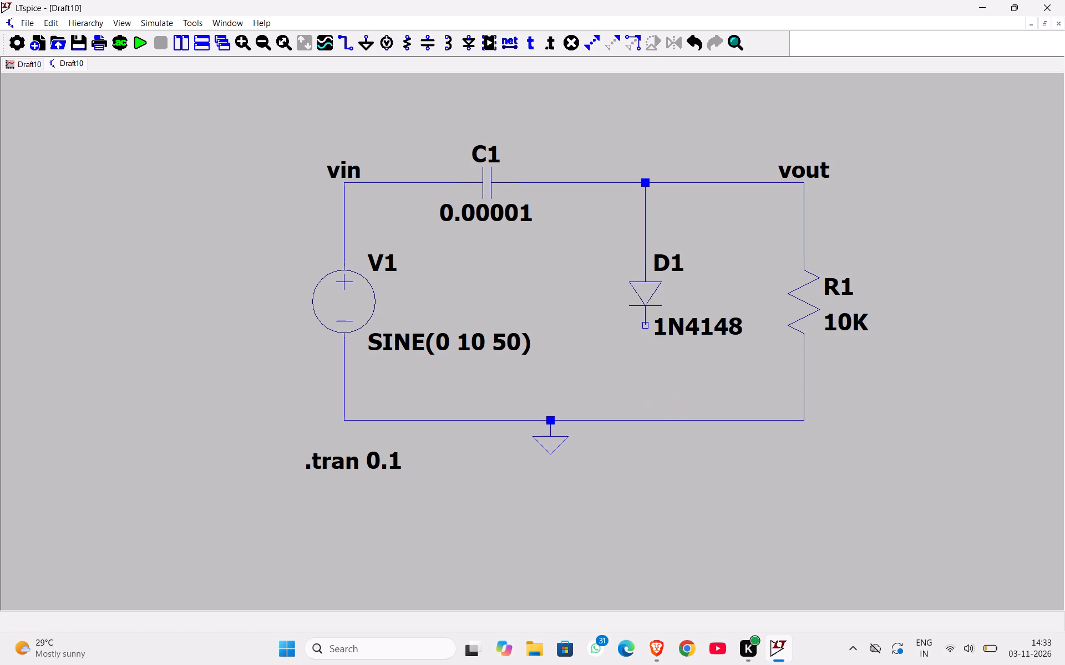
pyautogui.click(385, 45)
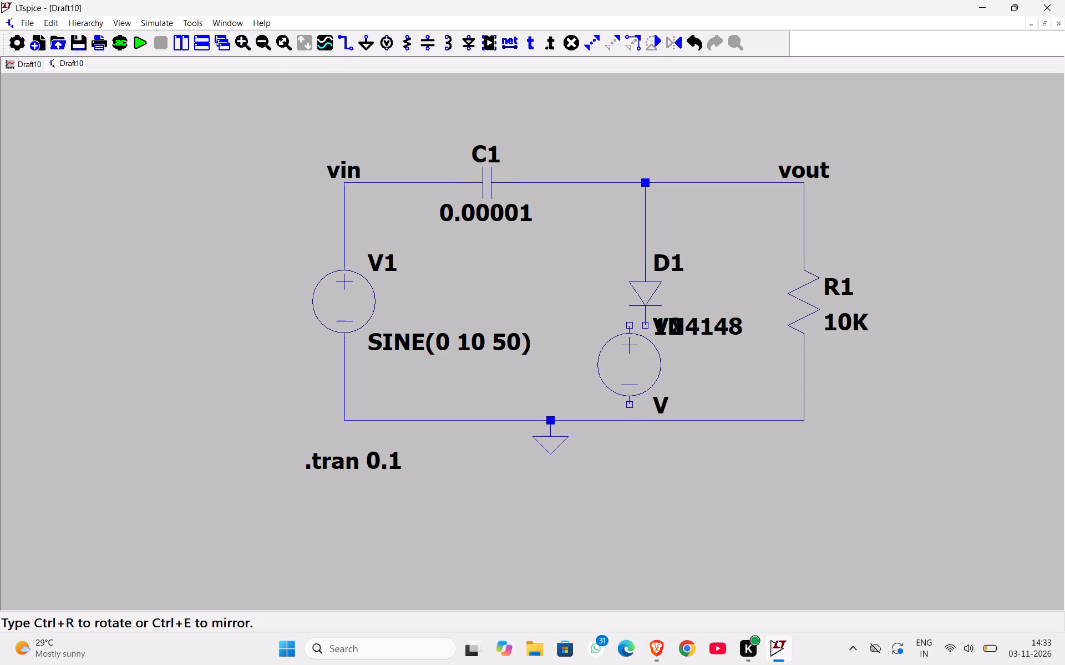
pyautogui.click(642, 361)
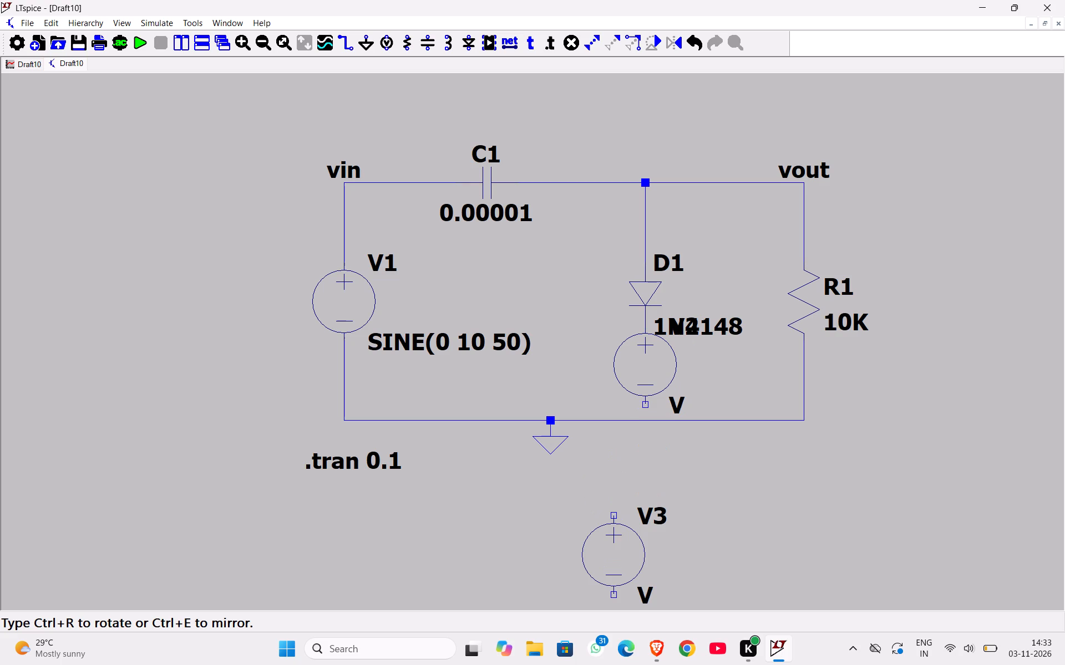
pyautogui.press('BackSpace')
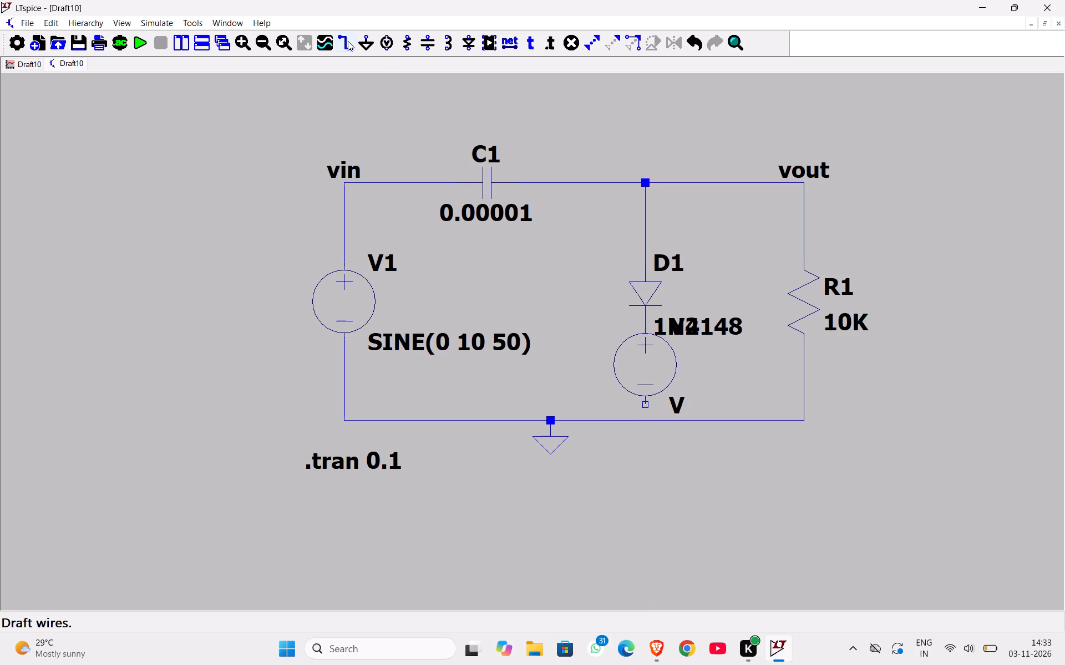
pyautogui.click(348, 41)
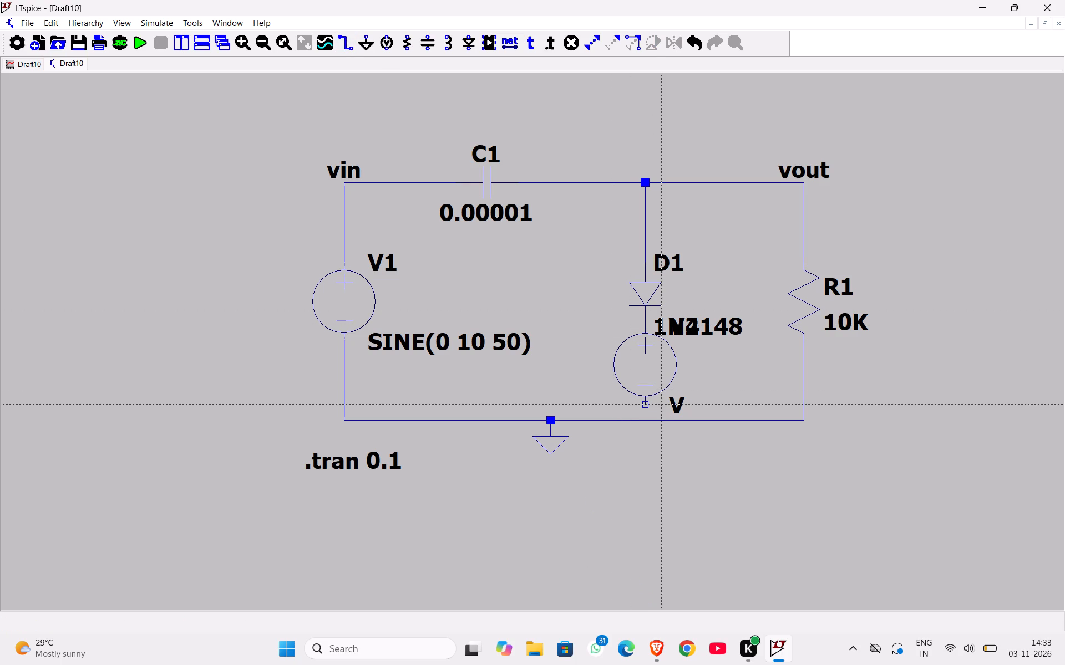
pyautogui.moveTo(643, 406); pyautogui.dragTo(645, 424)
pyautogui.click(645, 424)
pyautogui.press('BackSpace')
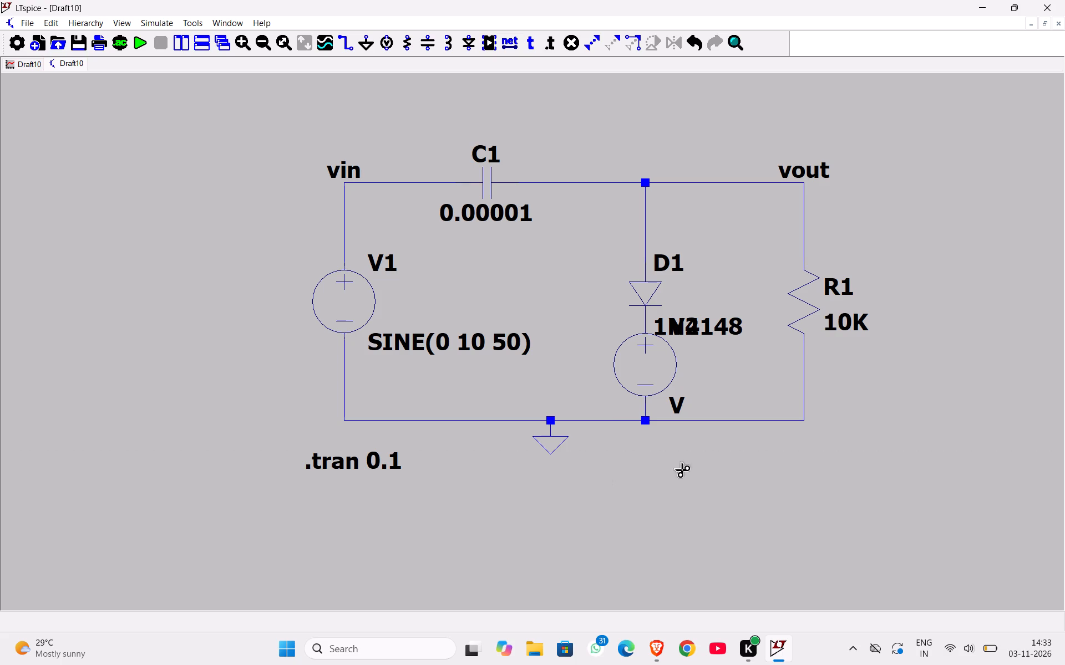
pyautogui.rightClick(701, 398)
# Set the value of voltage source V2 to 5.
pyautogui.rightClick(673, 407)
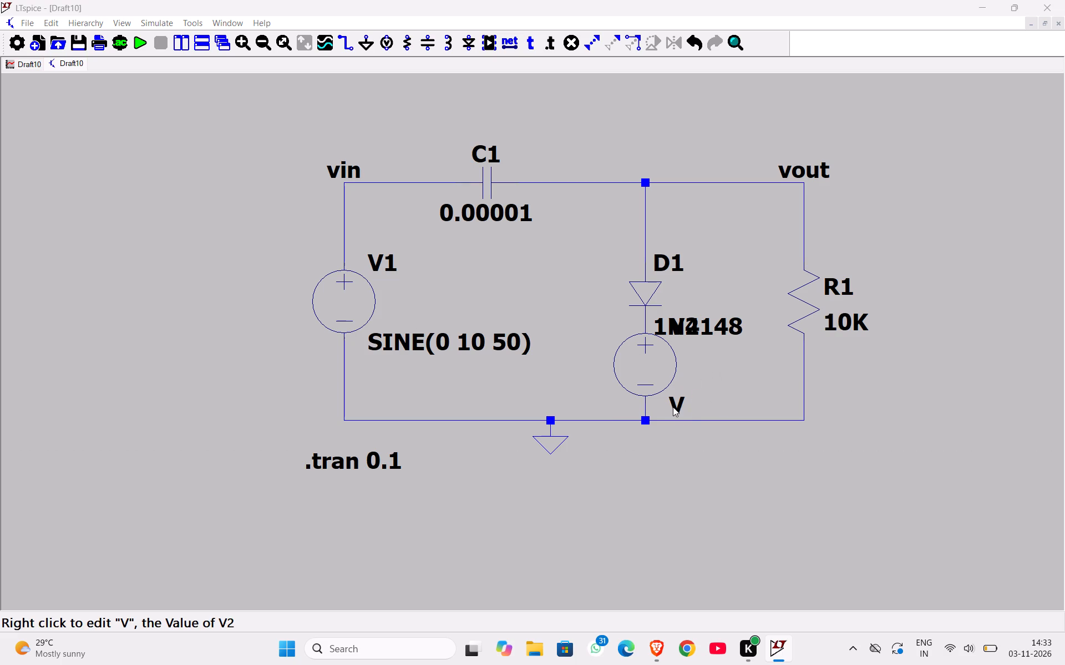
pyautogui.press('BackSpace')
pyautogui.press('5')
pyautogui.press('Return')
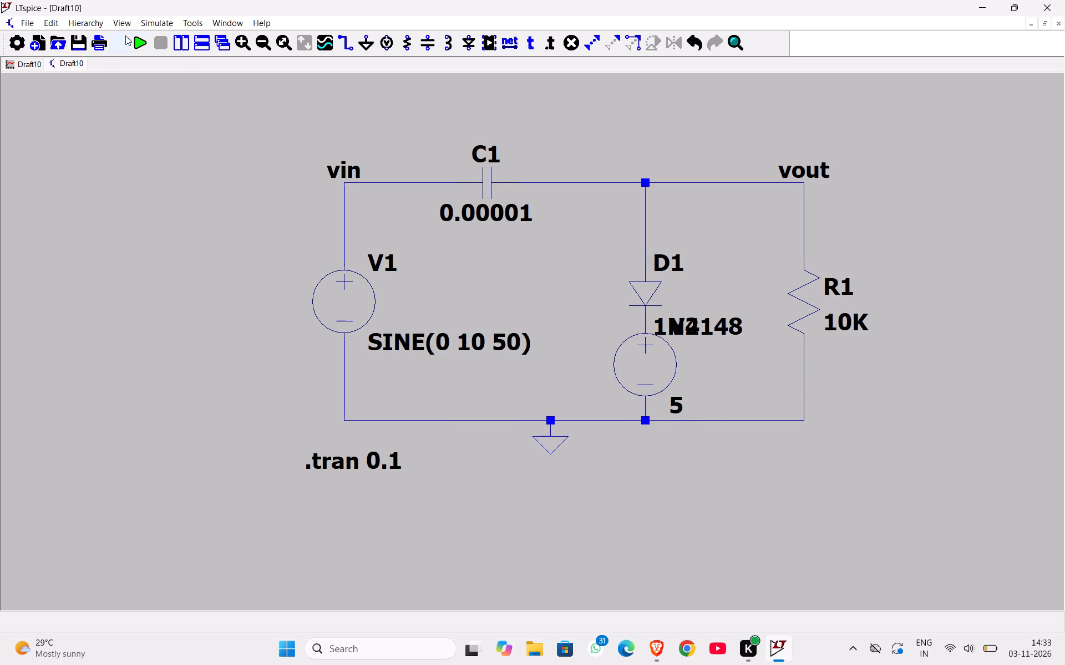
# Run the transient simulation of the clamper with the bias source in series with D1.
pyautogui.click(143, 37)
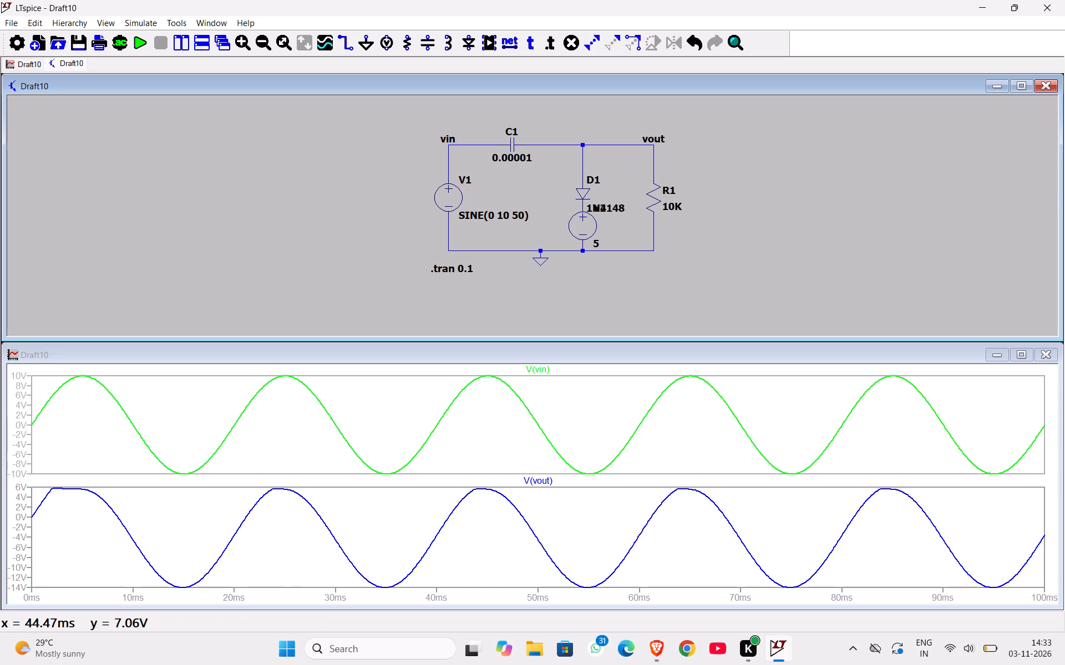
# Delete the voltage source V2 below diode D1.
pyautogui.rightClick(741, 254)
pyautogui.click(734, 204)
pyautogui.press('BackSpace')
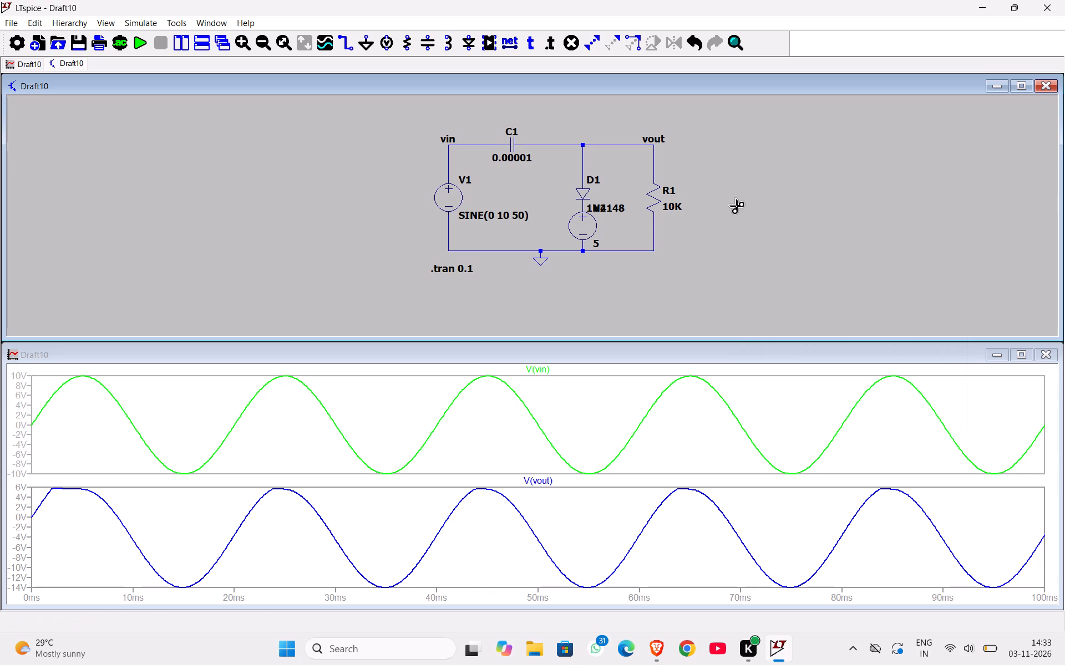
pyautogui.click(590, 232)
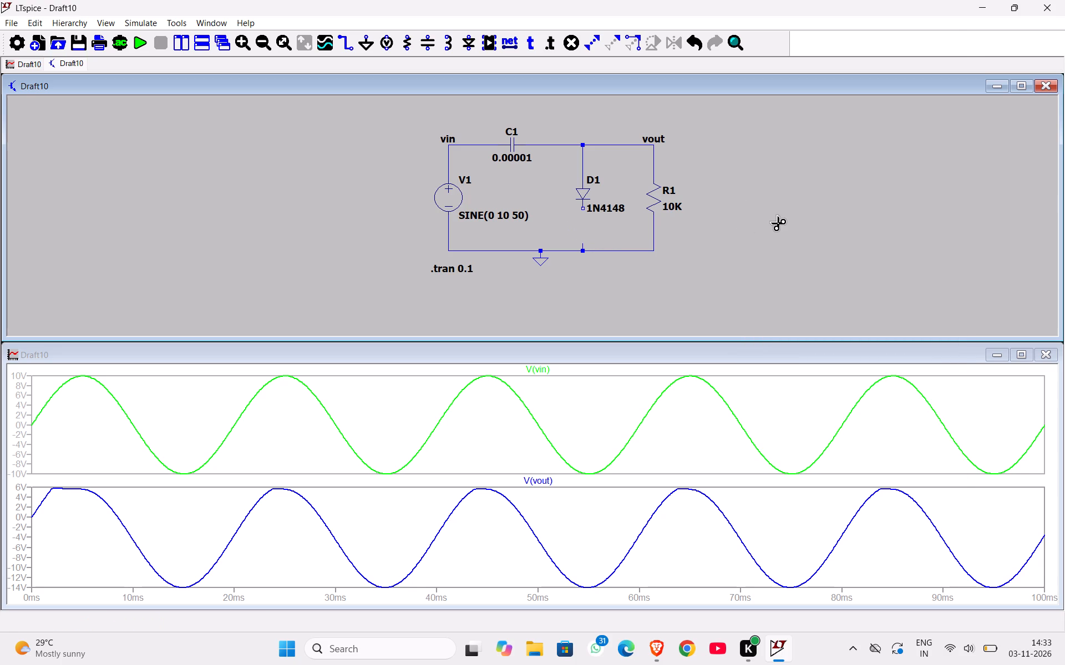
pyautogui.click(776, 221)
pyautogui.rightClick(776, 221)
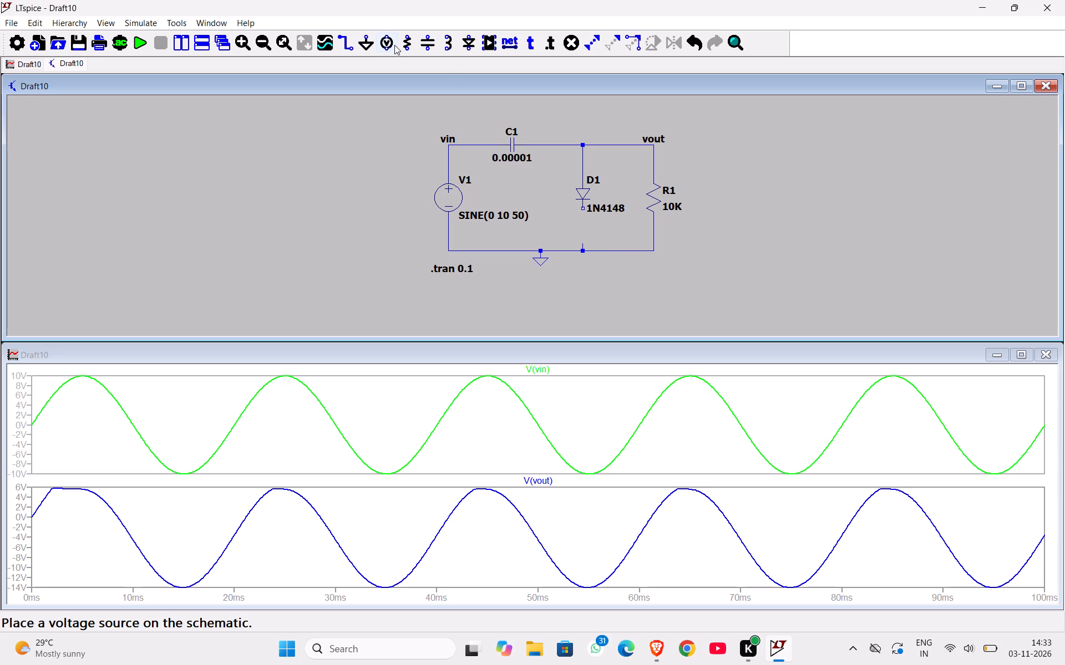
# Place a voltage source rotated 180 degrees between D1 and the bottom rail, with its positive terminal facing down.
pyautogui.click(394, 45)
pyautogui.hotkey('ctrl', 'r')
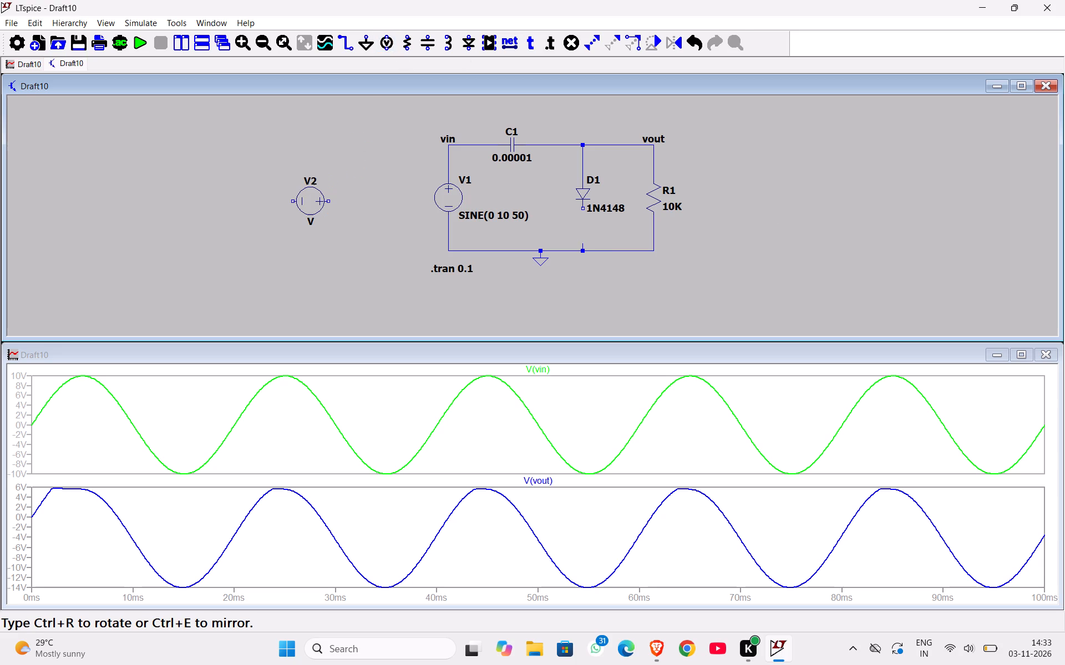
pyautogui.hotkey('ctrl', 'r')
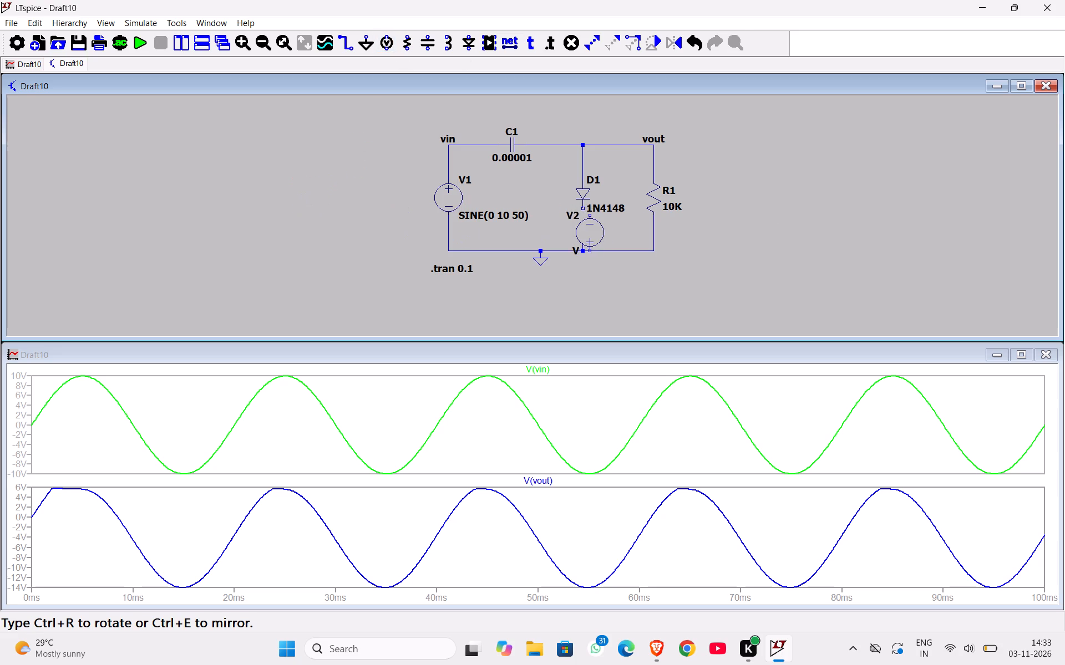
pyautogui.click(584, 229)
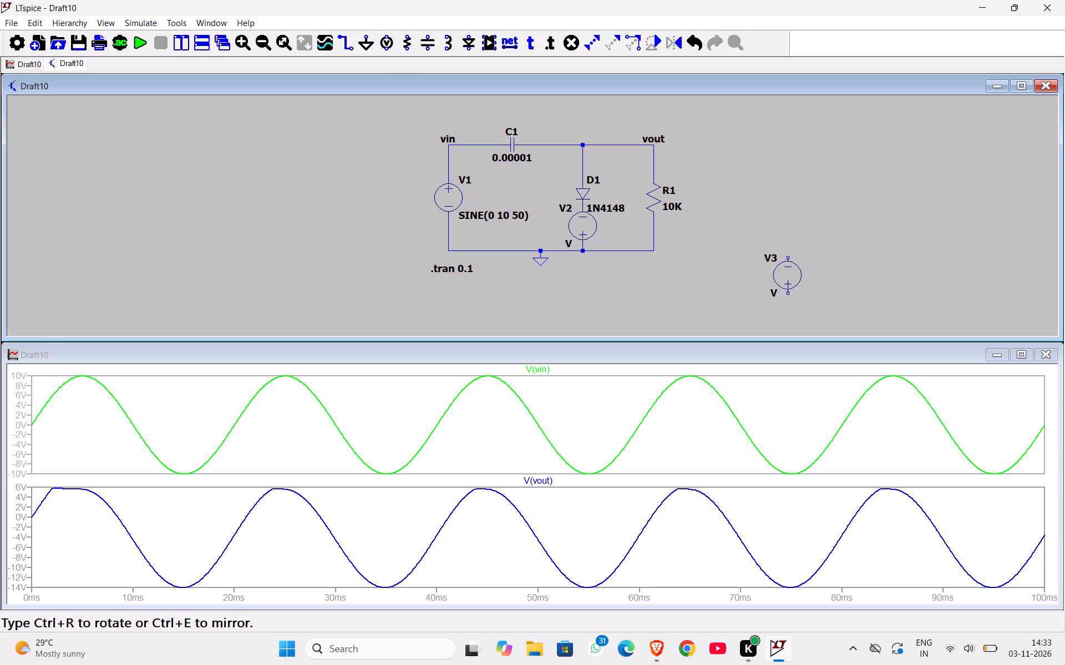
pyautogui.press('BackSpace')
pyautogui.rightClick(708, 284)
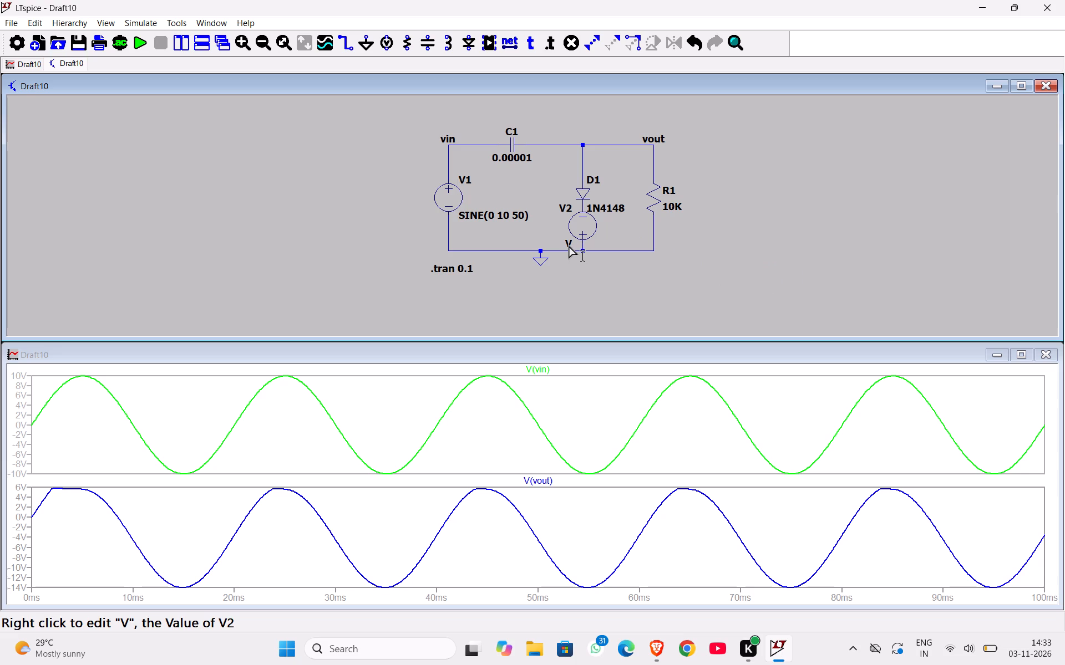
# Set the value of the reversed source V2 to 5.
pyautogui.rightClick(568, 244)
pyautogui.press('BackSpace')
pyautogui.press('5')
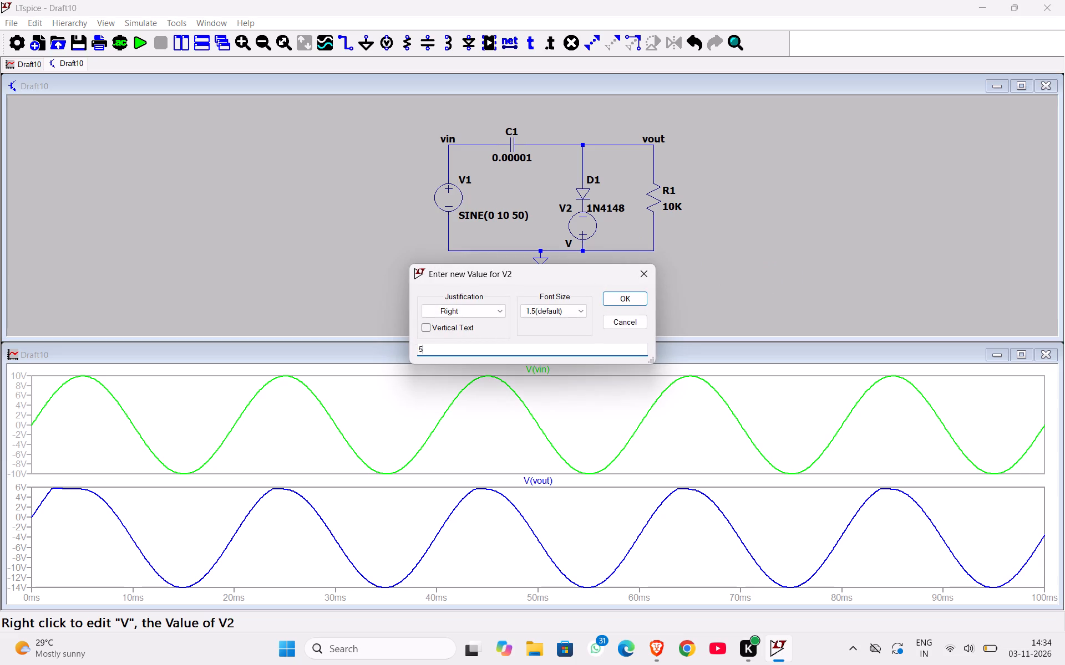
pyautogui.press('Return')
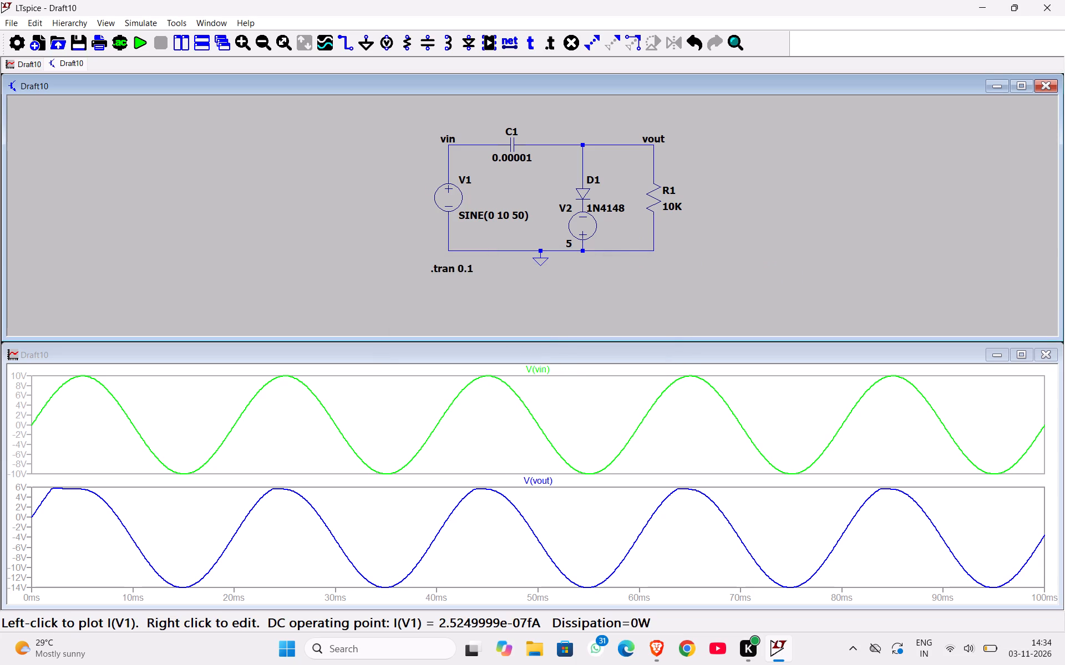
# Rerun the transient simulation with the reversed bias source.
pyautogui.click(134, 44)
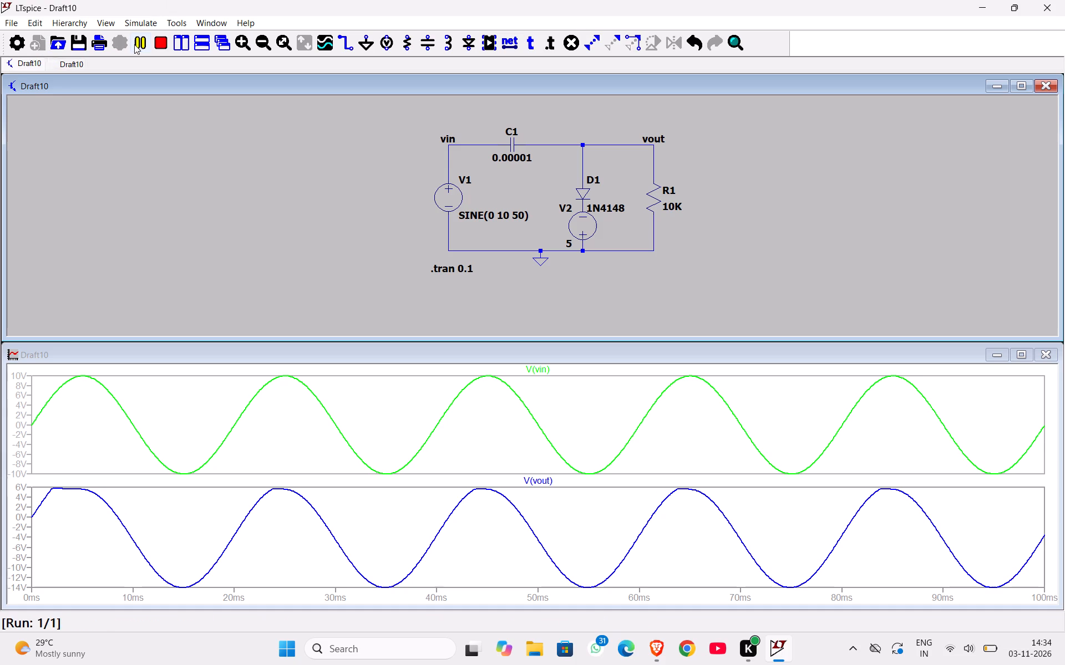
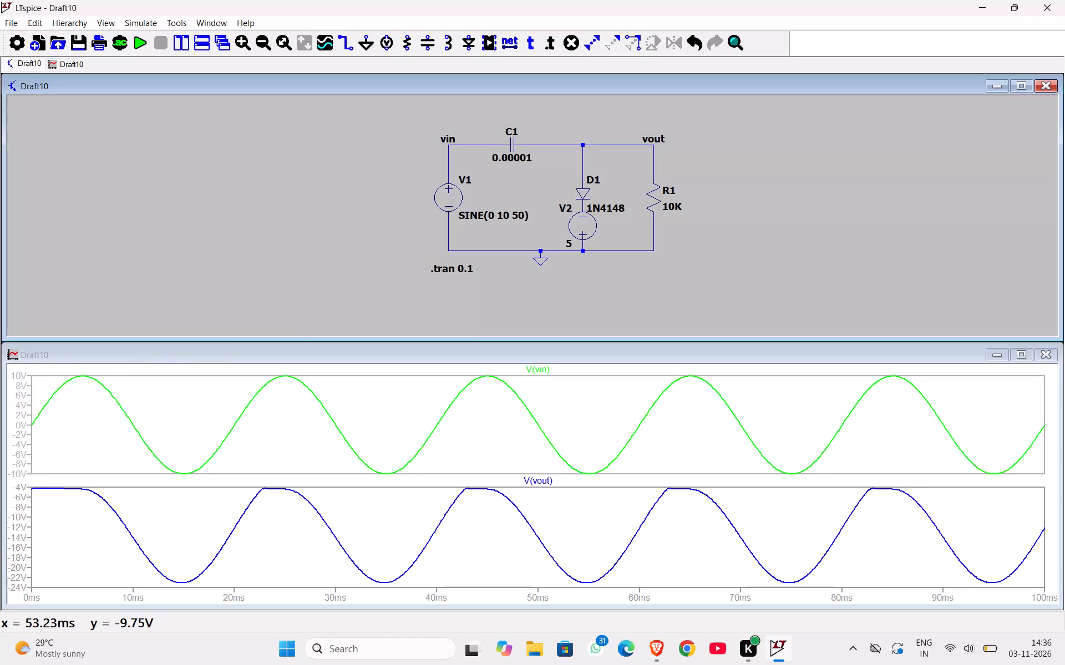
# Examine the vin and vout waveforms in the enlarged plot window, checking the vout voltage levels, and return to the schematic.
pyautogui.click(1023, 360)
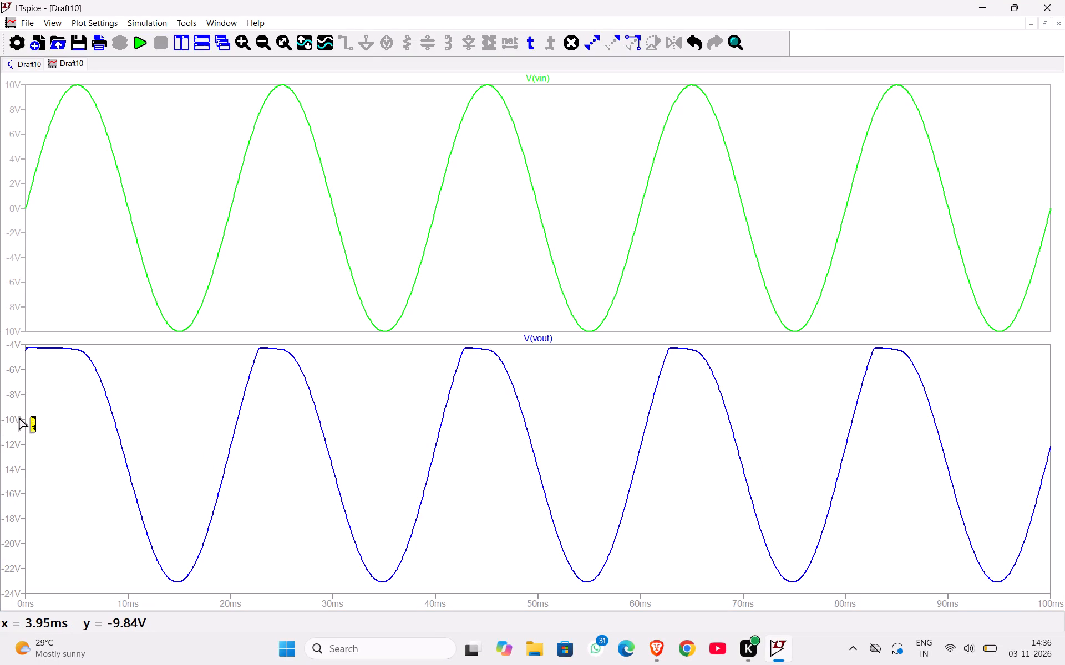
pyautogui.keyDown('ctrl'); pyautogui.scroll(3, 18, 416); pyautogui.keyUp('ctrl')
pyautogui.keyDown('ctrl'); pyautogui.scroll(-9, 18, 416); pyautogui.keyUp('ctrl')
pyautogui.doubleClick(18, 416)
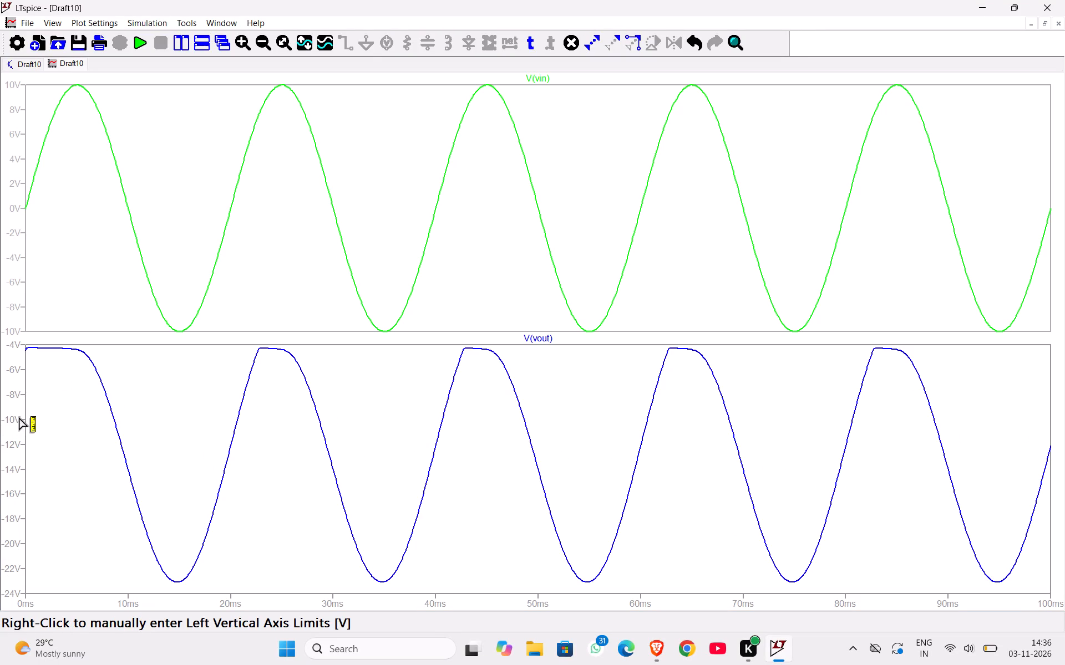
pyautogui.moveTo(17, 459); pyautogui.dragTo(13, 391)
pyautogui.moveTo(13, 365); pyautogui.dragTo(13, 480)
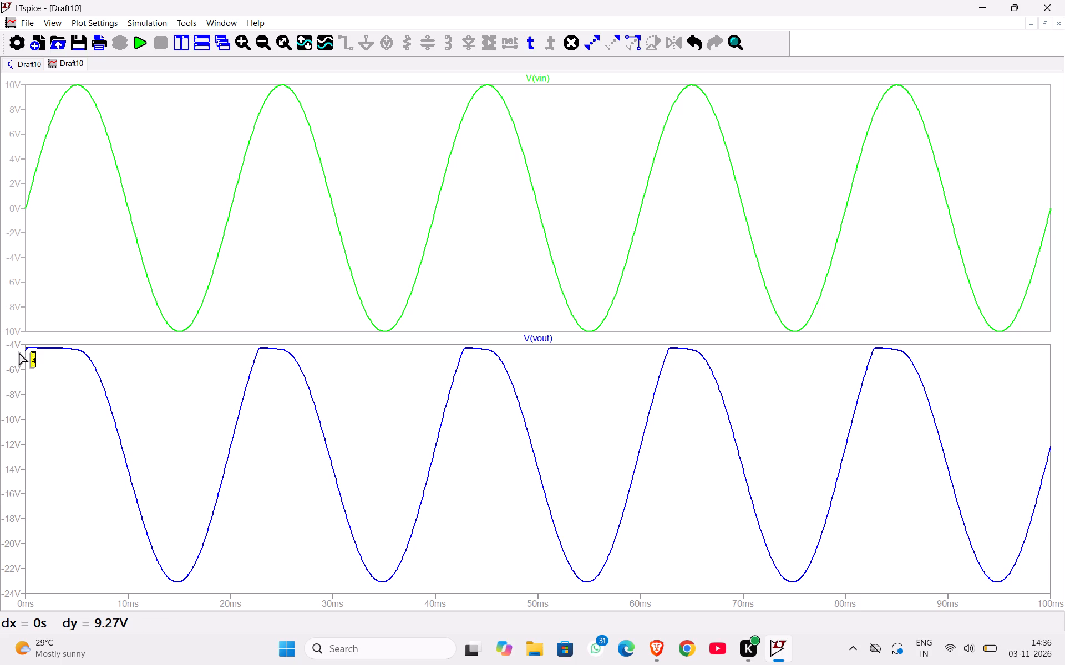
pyautogui.keyDown('ctrl'); pyautogui.scroll(7, 18, 351); pyautogui.keyUp('ctrl')
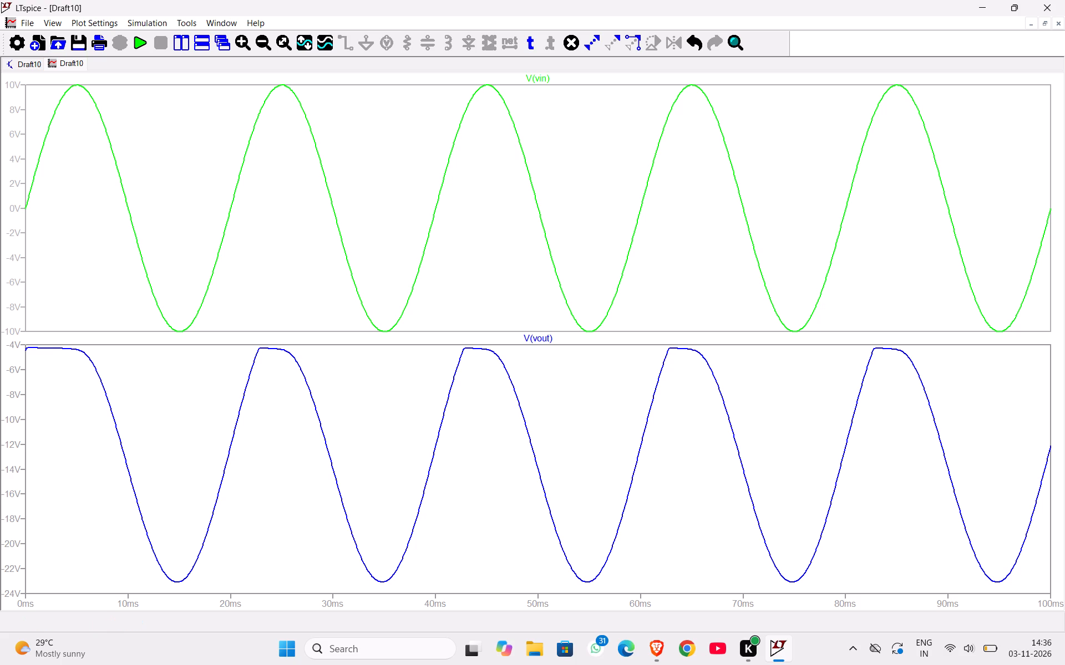
pyautogui.click(227, 412)
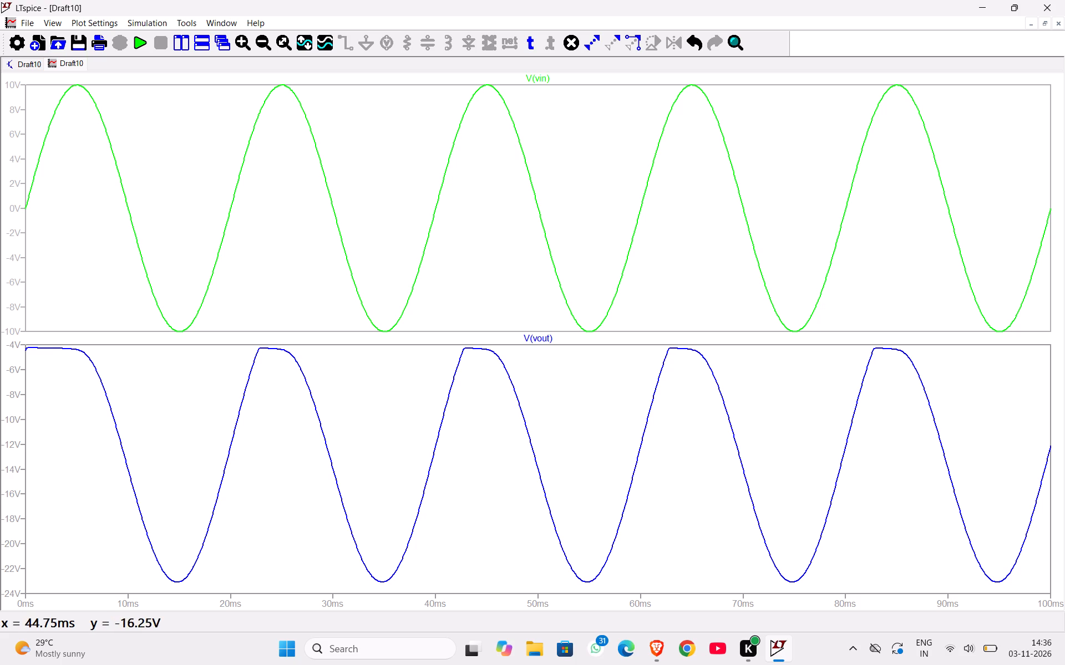
pyautogui.rightClick(698, 173)
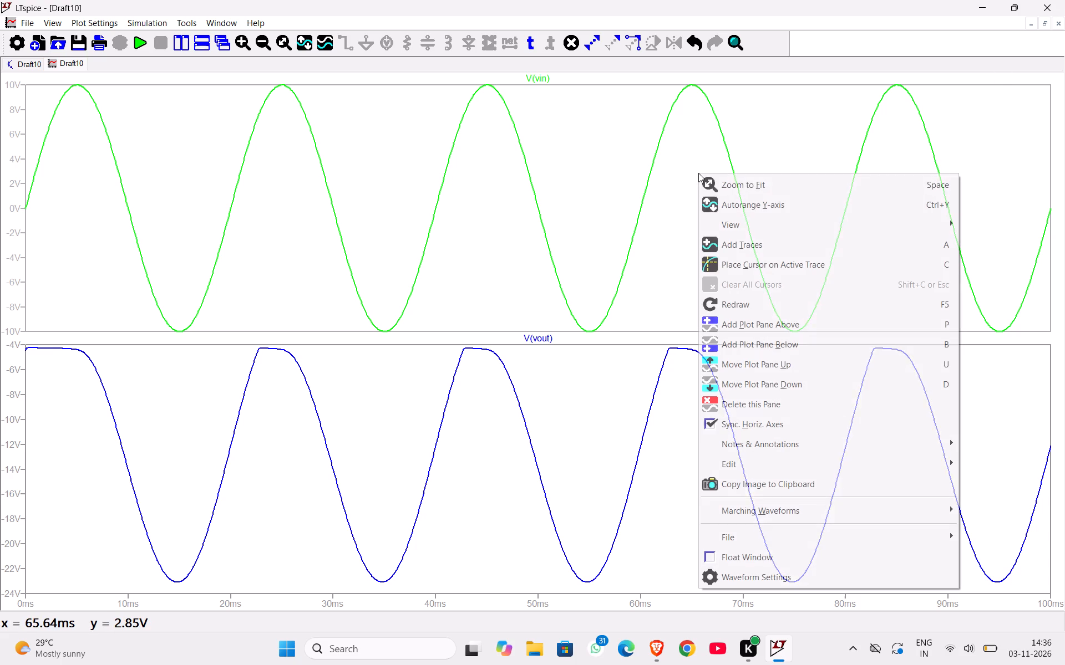
pyautogui.click(846, 104)
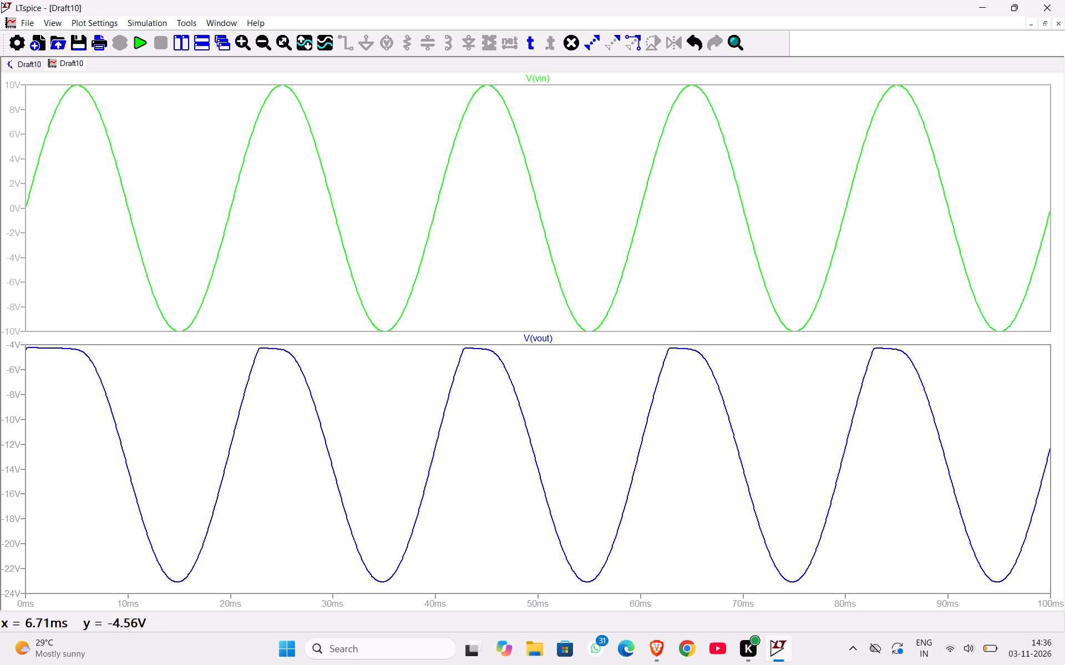
pyautogui.click(25, 68)
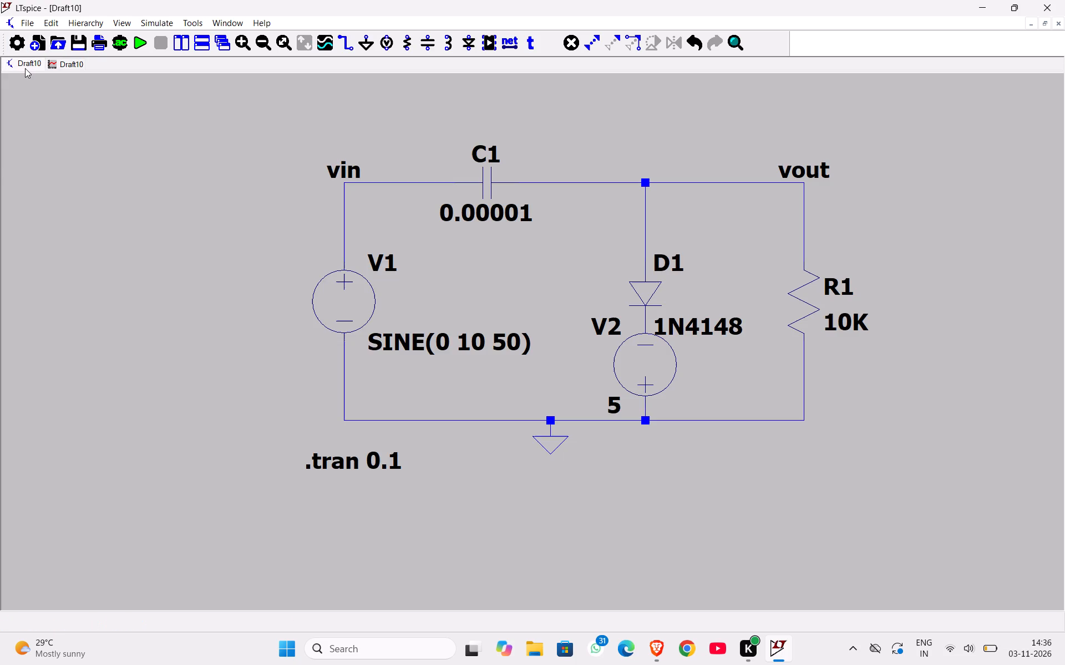
pyautogui.click(73, 65)
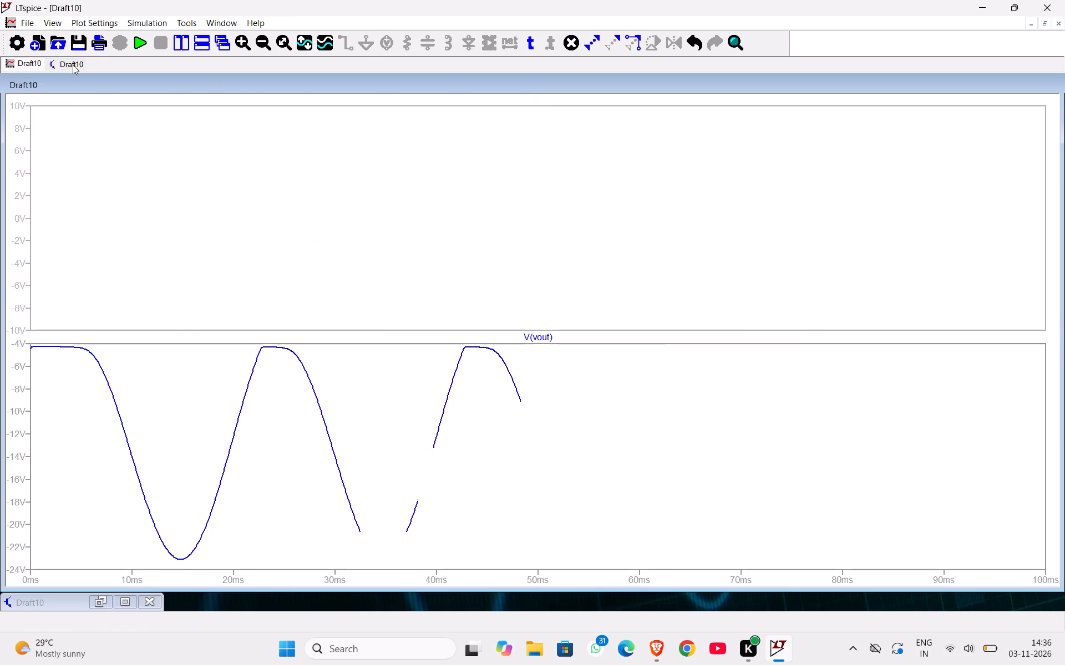
pyautogui.click(33, 65)
pyautogui.click(68, 64)
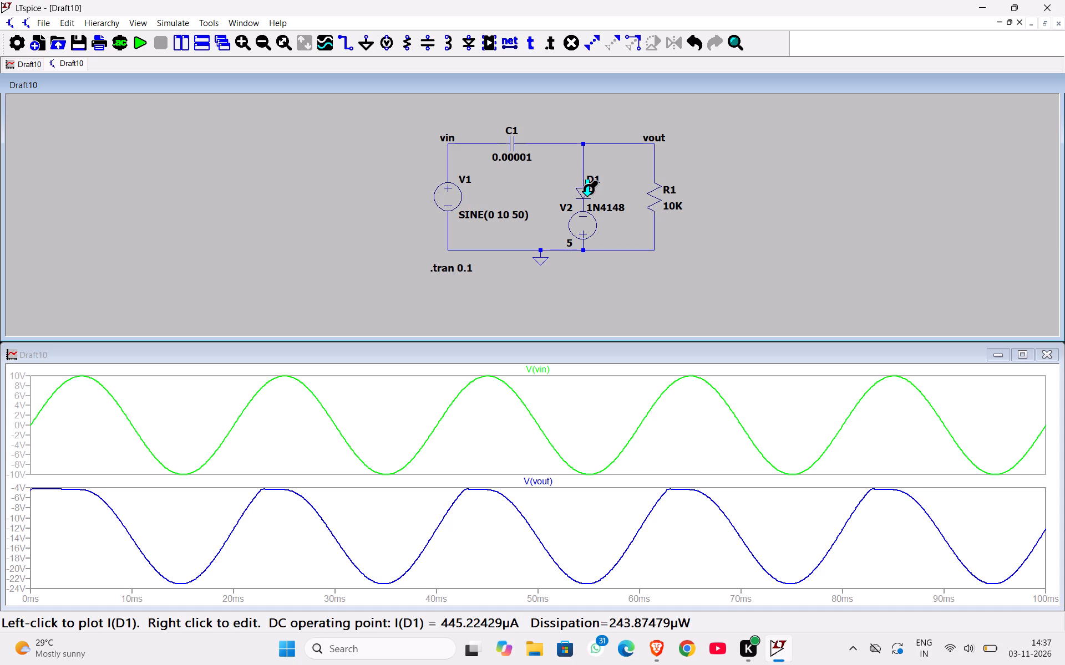
# Delete diode D1 above the bias source V2.
pyautogui.rightClick(770, 172)
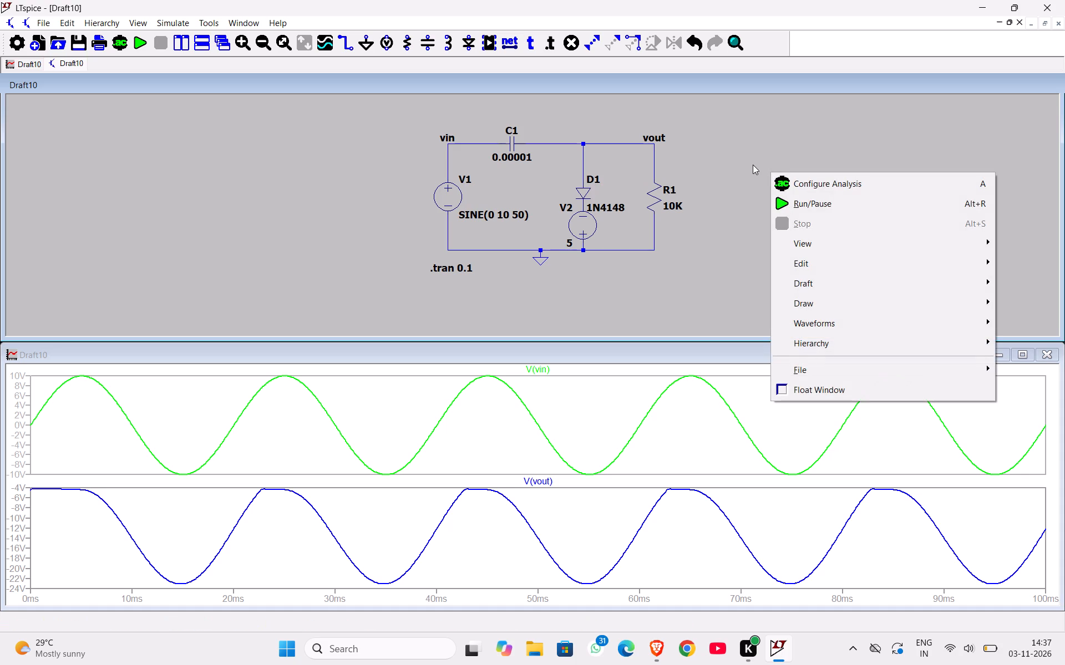
pyautogui.press('BackSpace')
pyautogui.click(753, 165)
pyautogui.press('BackSpace')
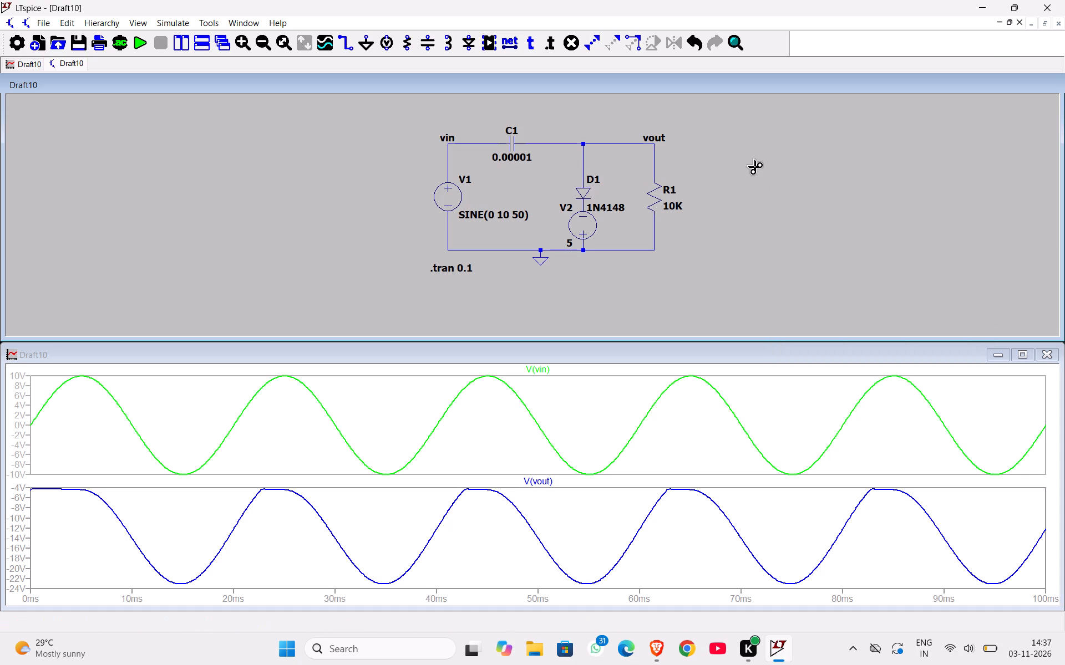
pyautogui.click(584, 189)
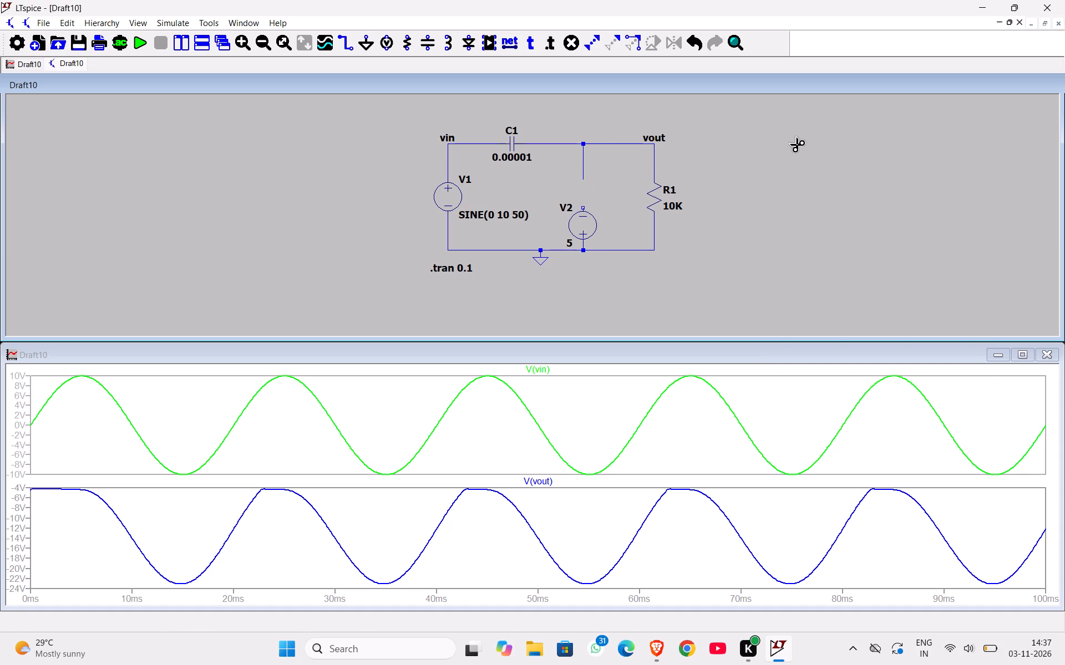
pyautogui.click(795, 142)
pyautogui.rightClick(795, 142)
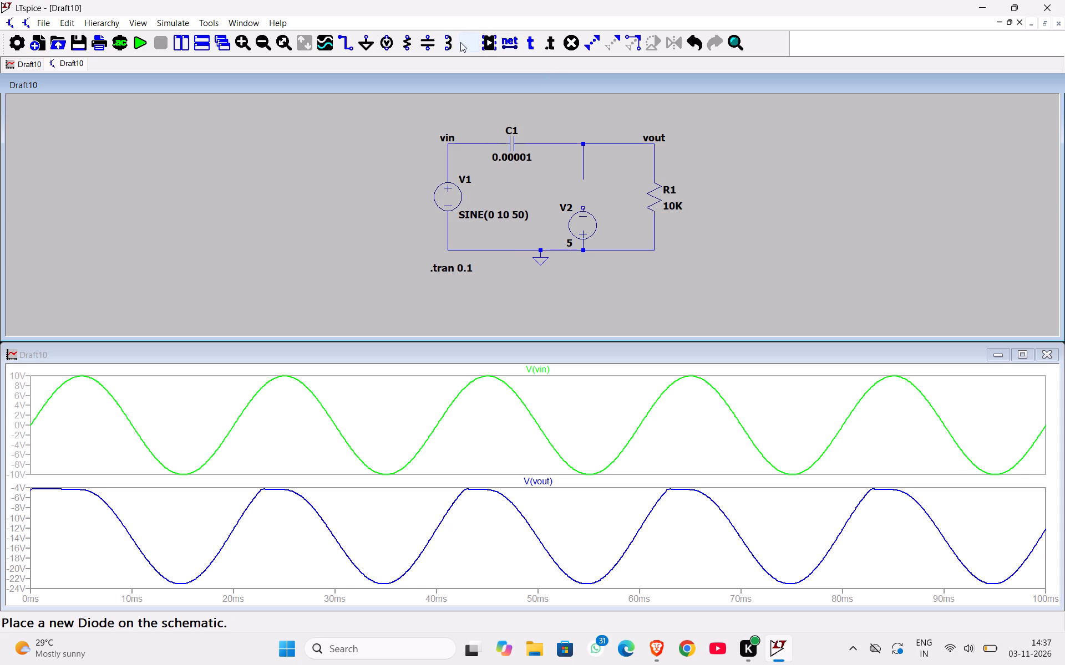
# Place a diode rotated 180 degrees between the output node and V2, with its cathode facing up.
pyautogui.click(465, 42)
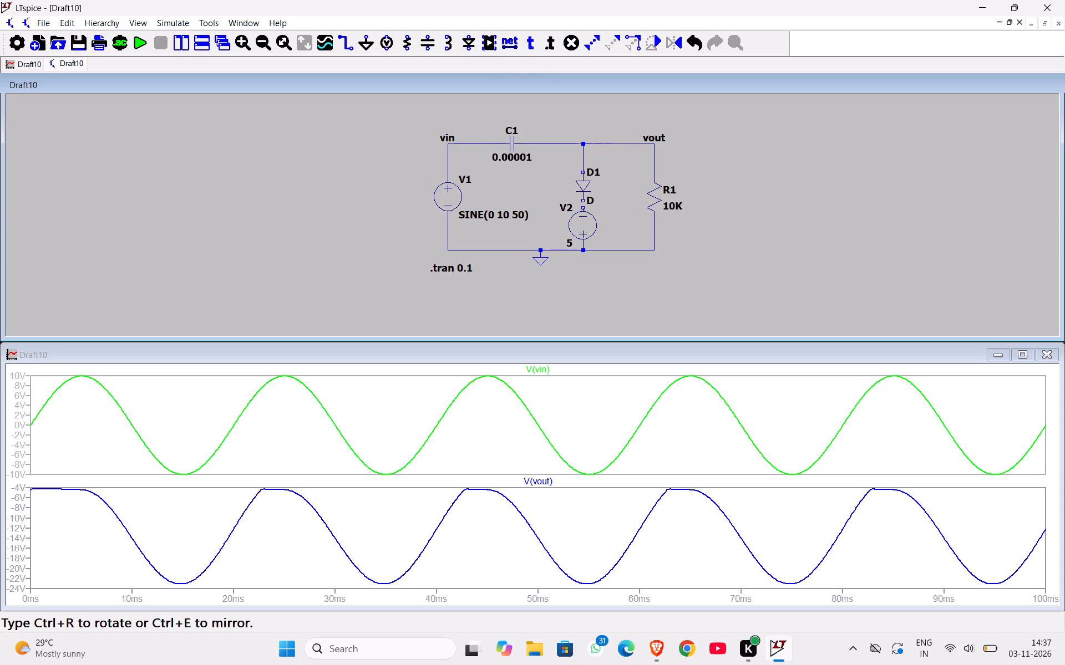
pyautogui.hotkey('ctrl', 'r')
pyautogui.hotkey('ctrl', 'r')
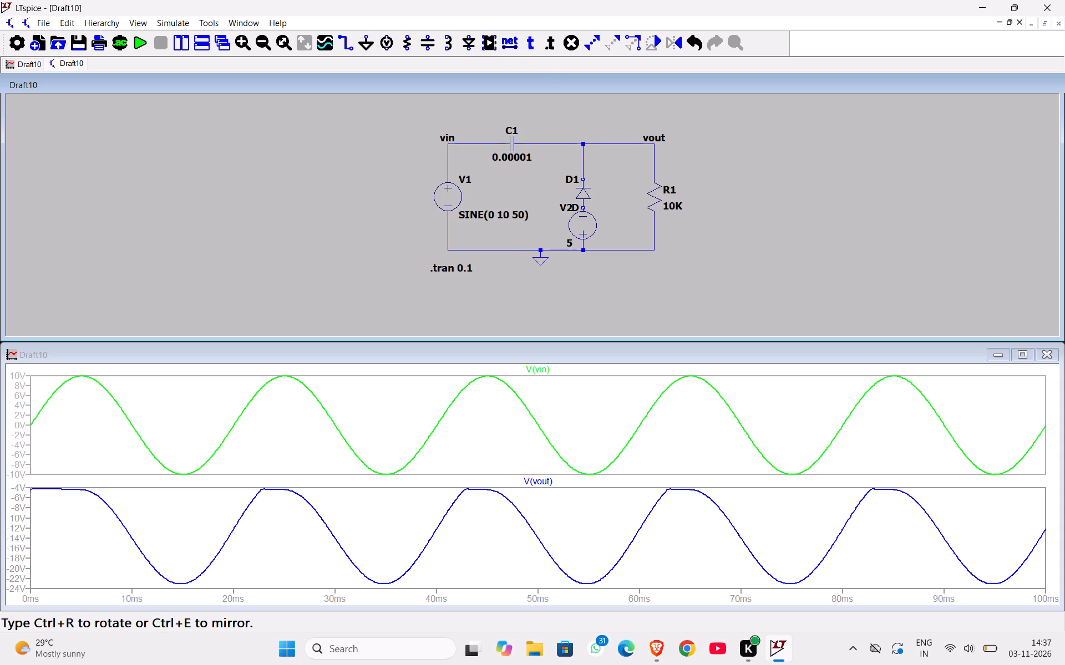
pyautogui.click(583, 192)
pyautogui.press('BackSpace')
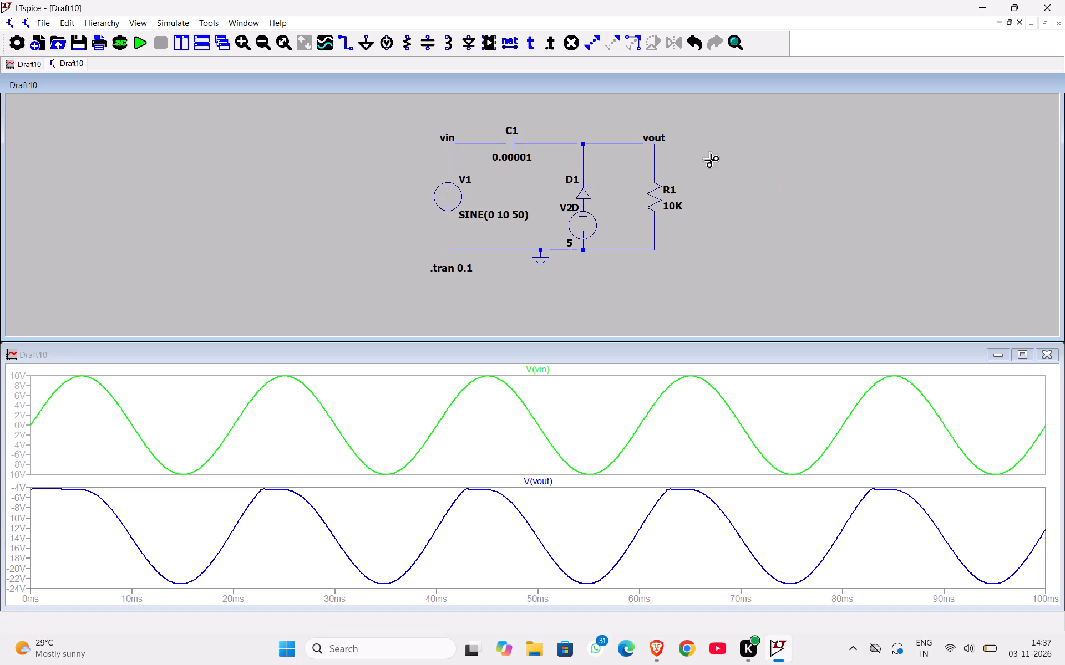
pyautogui.rightClick(753, 162)
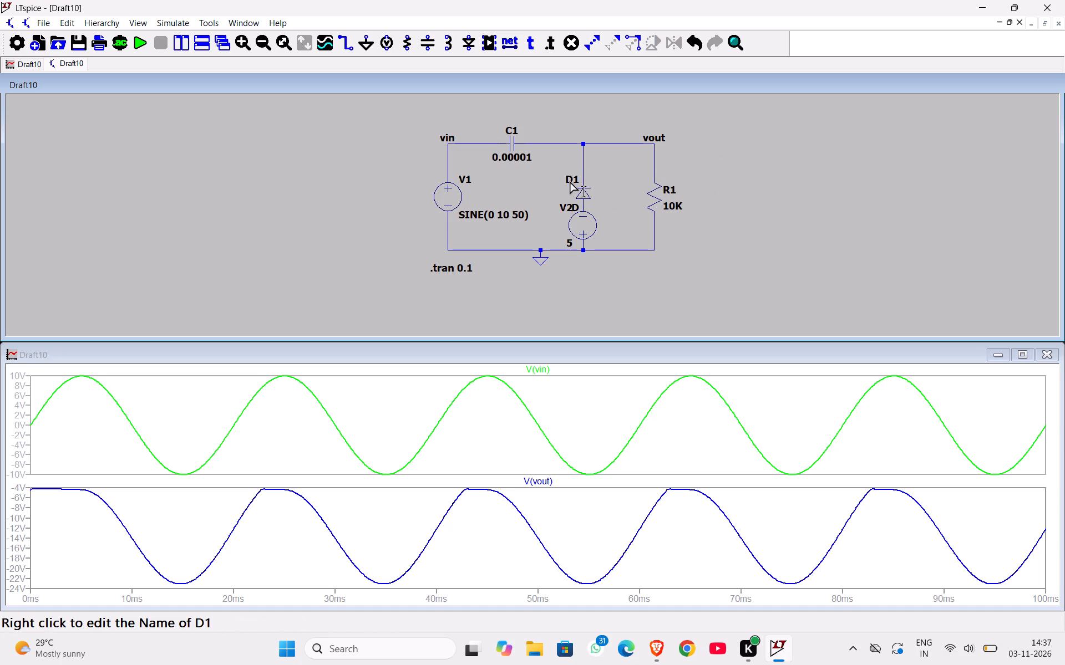
# Rename the new diode's instance name D1 as 1N4148.
pyautogui.rightClick(569, 180)
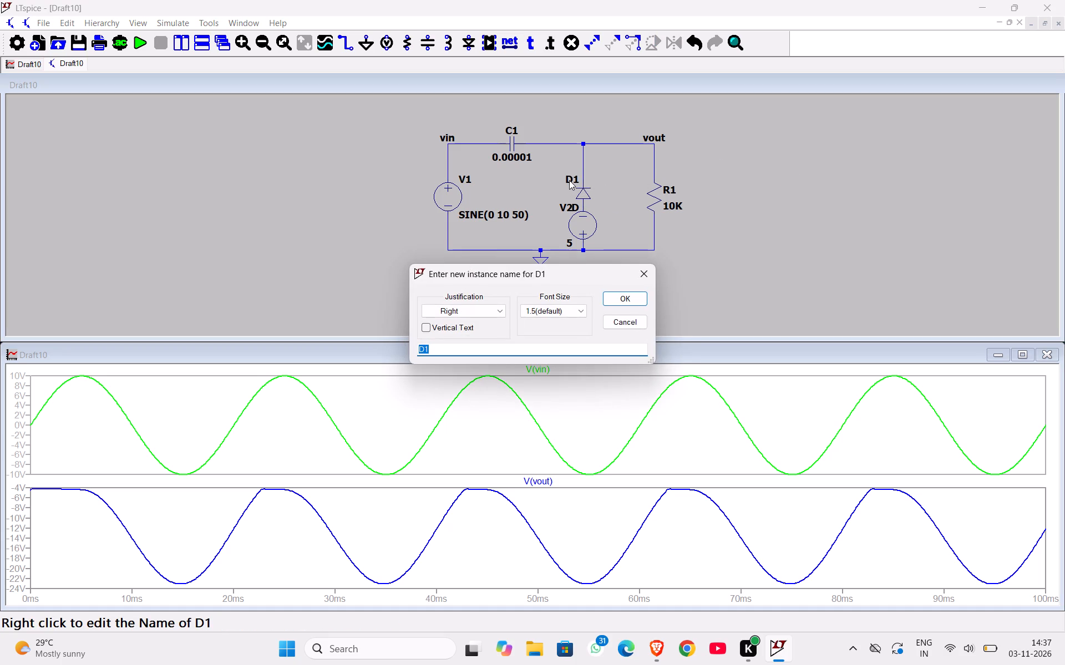
pyautogui.press('BackSpace')
pyautogui.write('1N')
pyautogui.write('4148')
pyautogui.press('Return')
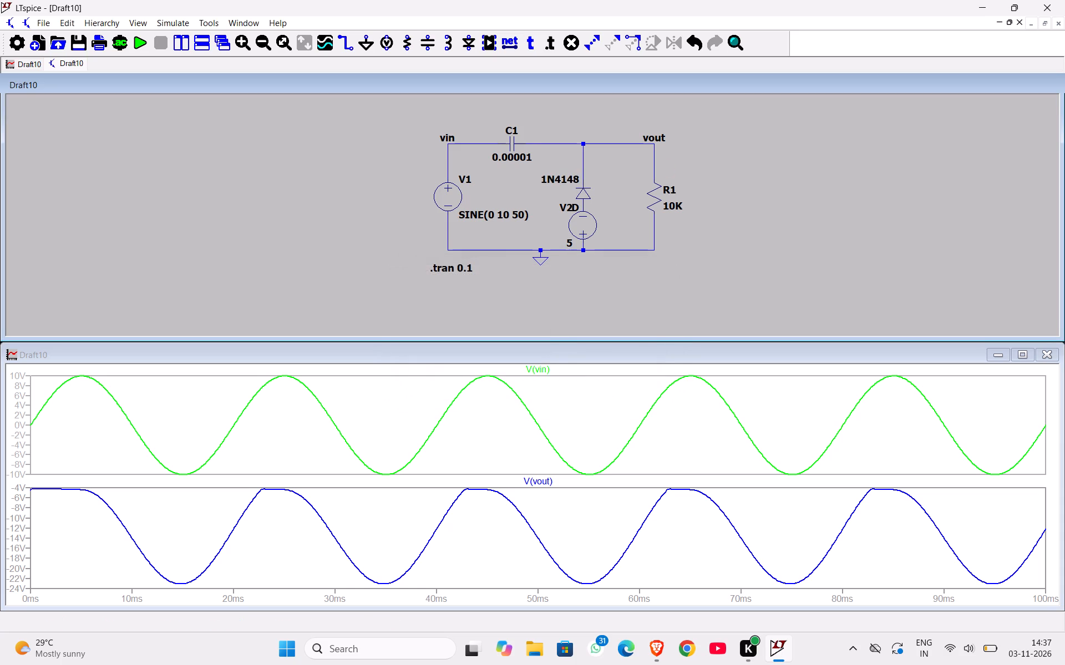
# Rerun the transient simulation with the reversed diode.
pyautogui.click(139, 45)
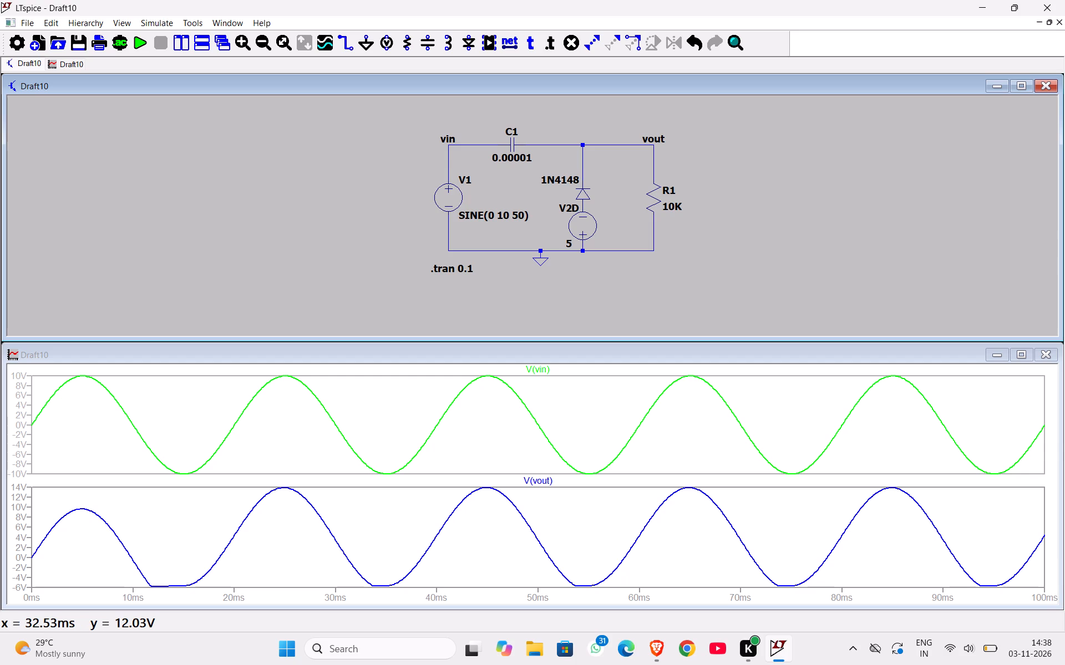
# Delete the voltage source V2 below the diode.
pyautogui.rightClick(745, 202)
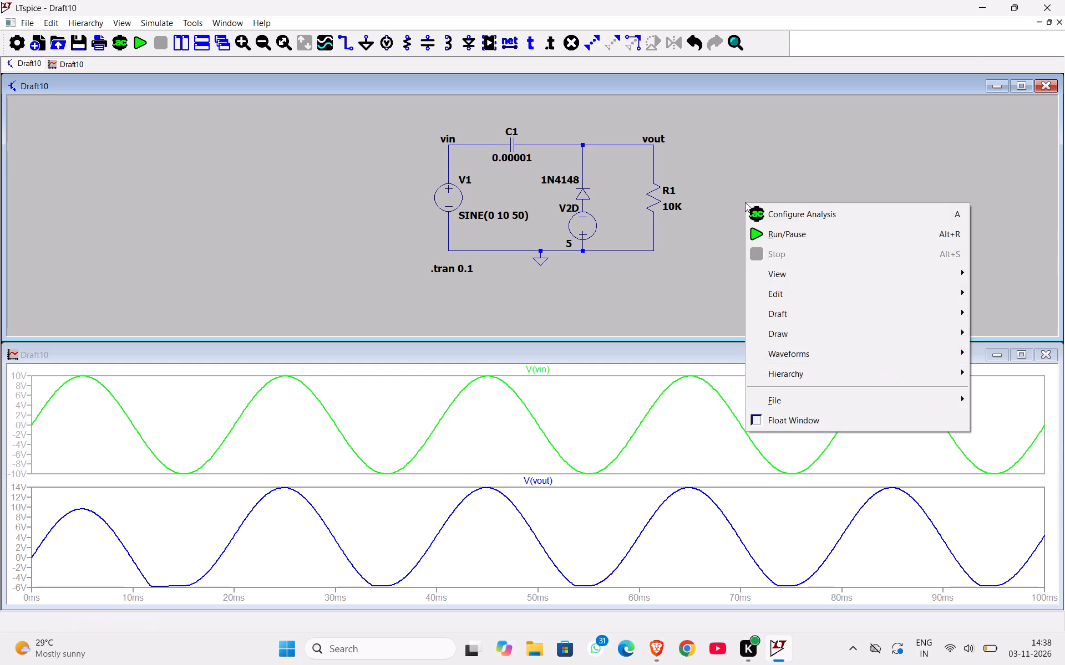
pyautogui.click(736, 197)
pyautogui.press('BackSpace')
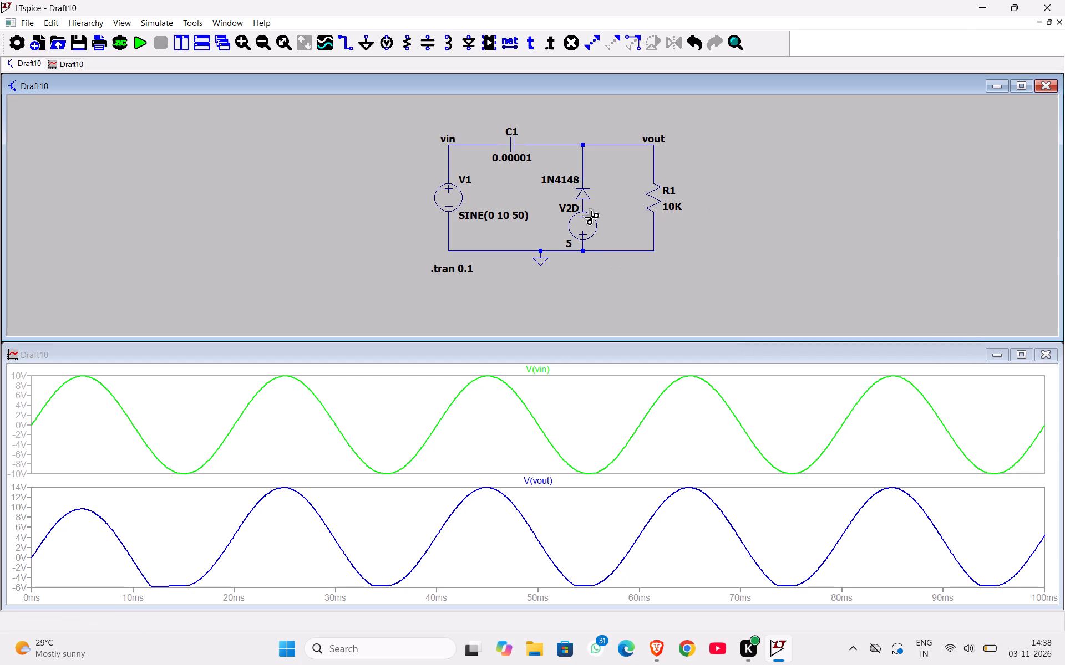
pyautogui.click(585, 224)
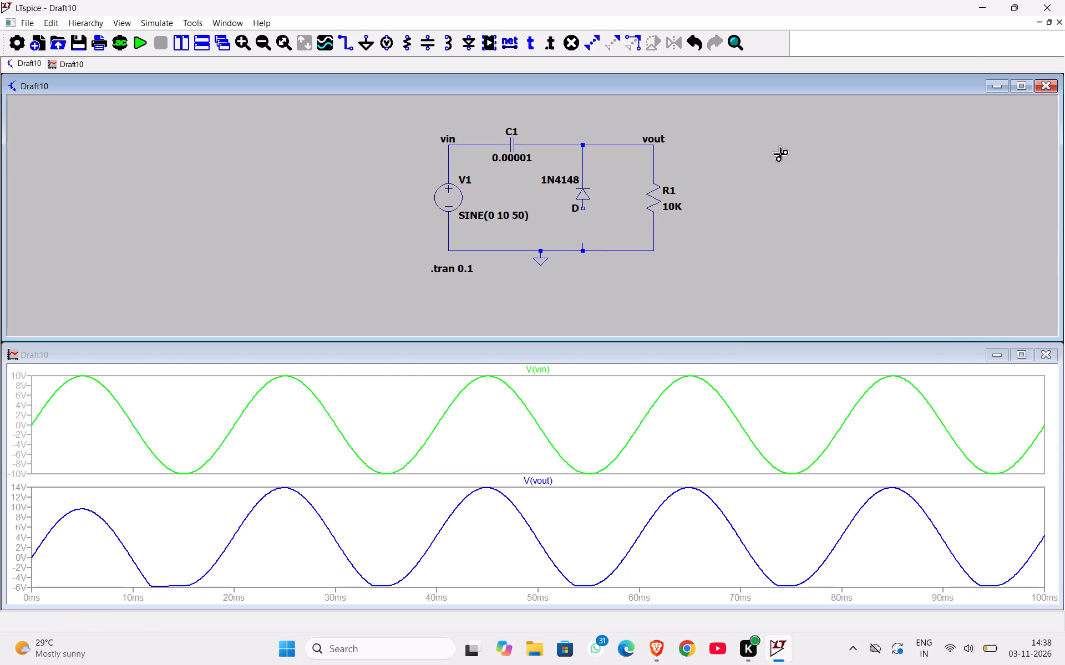
pyautogui.rightClick(778, 152)
pyautogui.rightClick(778, 152)
pyautogui.click(733, 134)
# Place an upright voltage source between the diode and the bottom rail, with its positive terminal facing up.
pyautogui.click(388, 38)
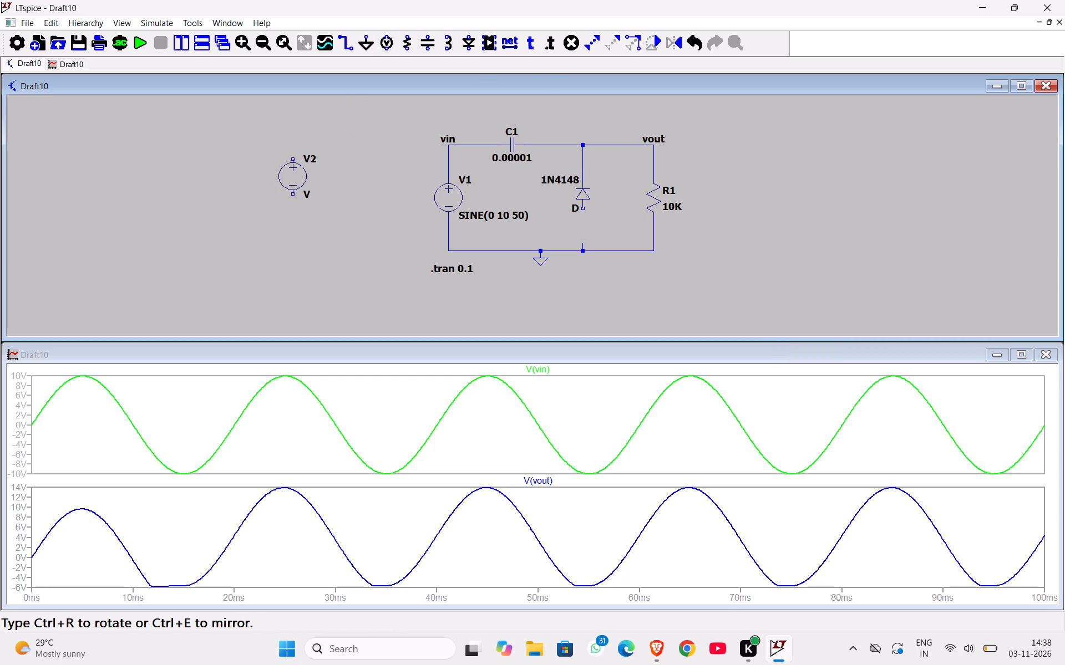
pyautogui.hotkey('ctrl', 'r')
pyautogui.hotkey('ctrl', 'r')
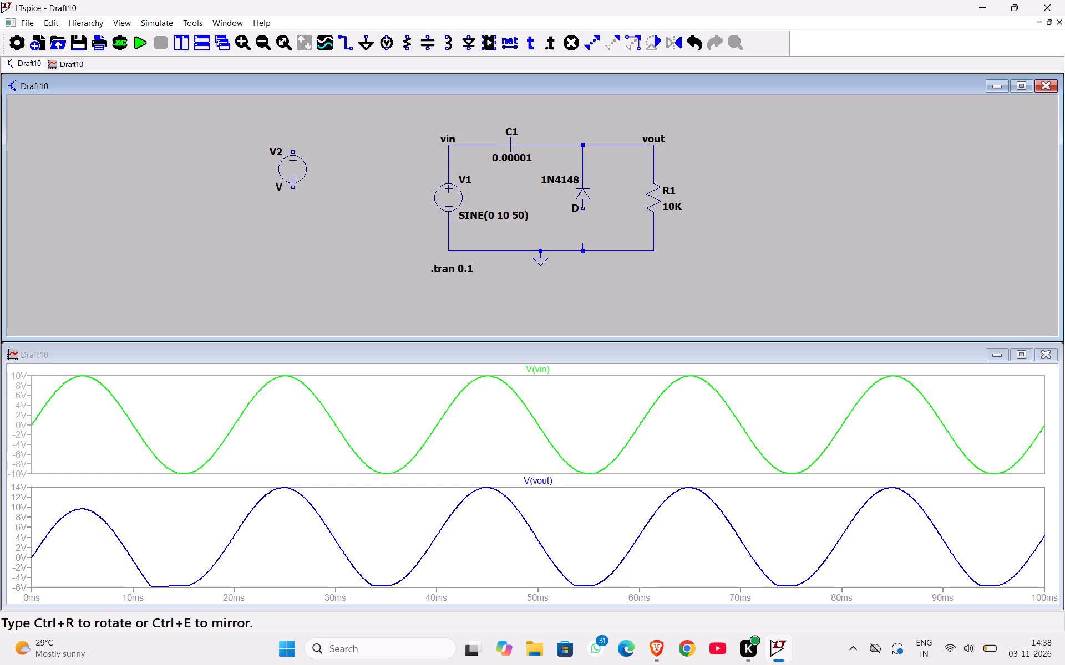
pyautogui.hotkey('ctrl', 'r')
pyautogui.hotkey('ctrl', 'r')
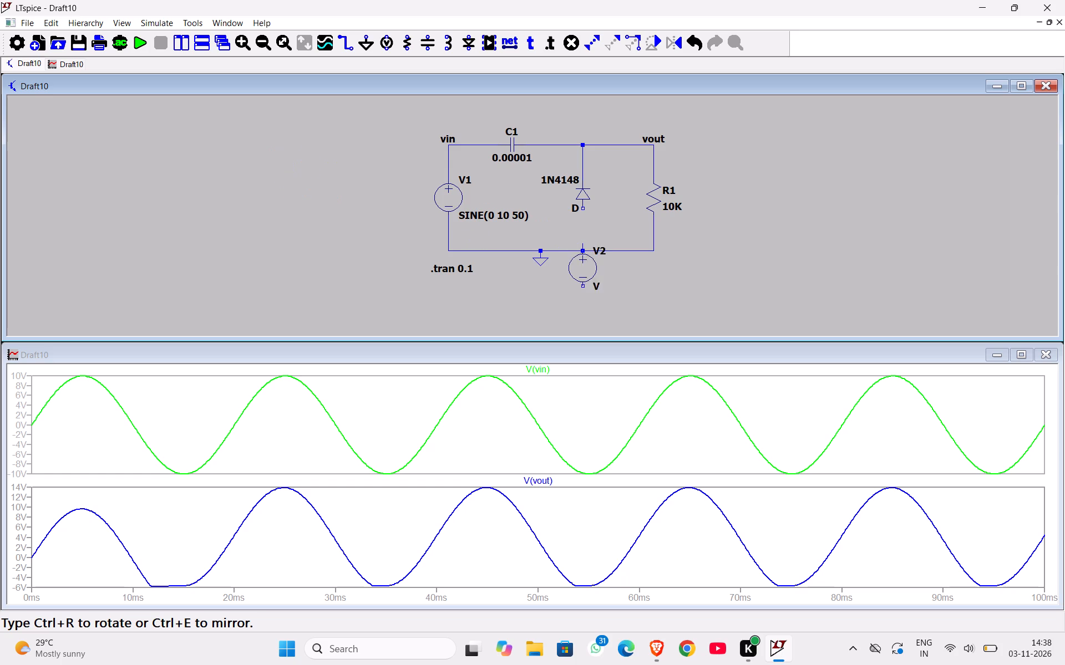
pyautogui.click(580, 226)
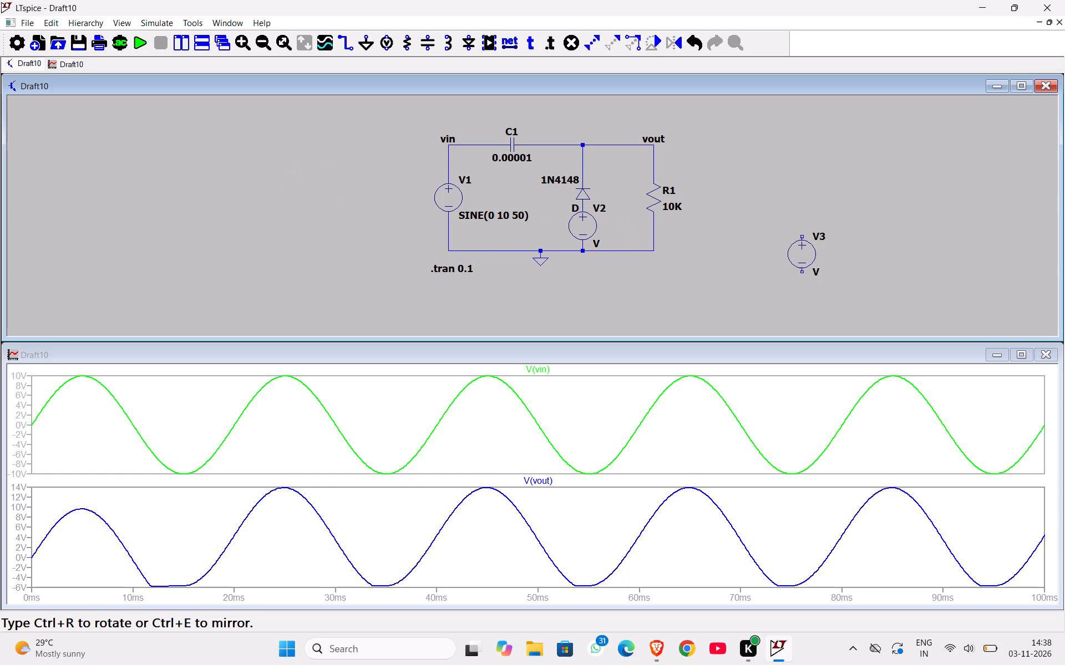
pyautogui.press('BackSpace')
pyautogui.rightClick(719, 233)
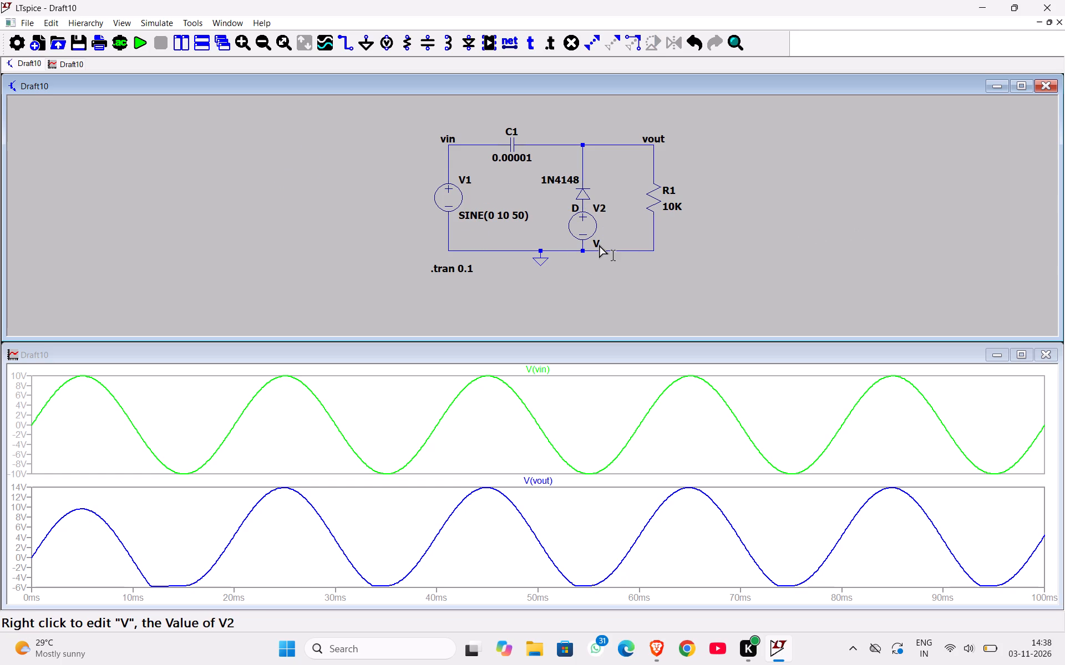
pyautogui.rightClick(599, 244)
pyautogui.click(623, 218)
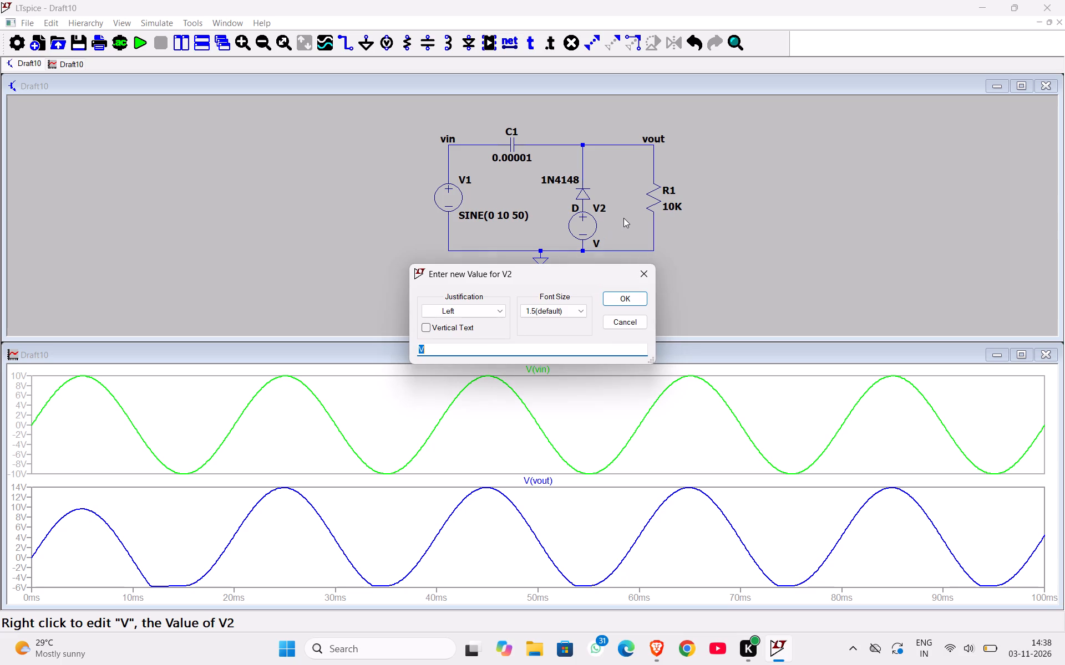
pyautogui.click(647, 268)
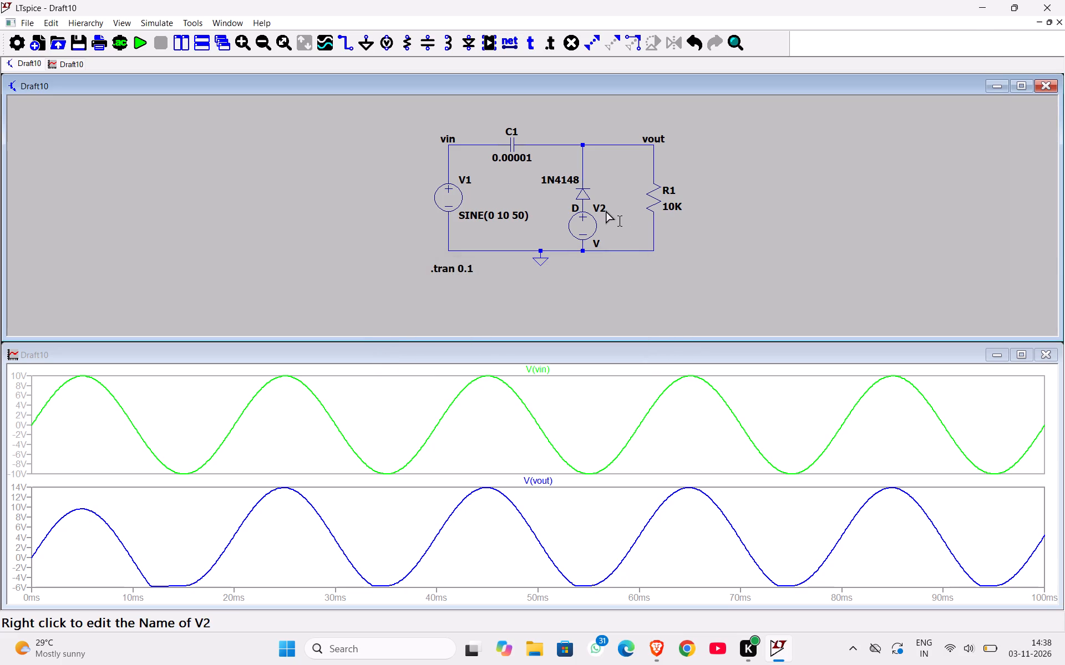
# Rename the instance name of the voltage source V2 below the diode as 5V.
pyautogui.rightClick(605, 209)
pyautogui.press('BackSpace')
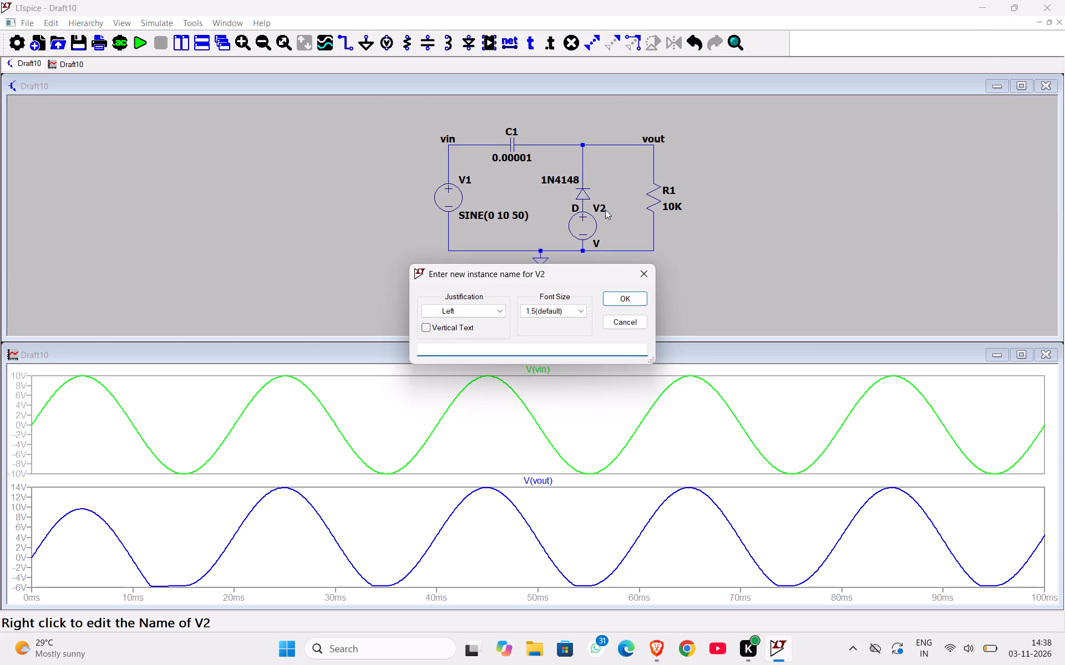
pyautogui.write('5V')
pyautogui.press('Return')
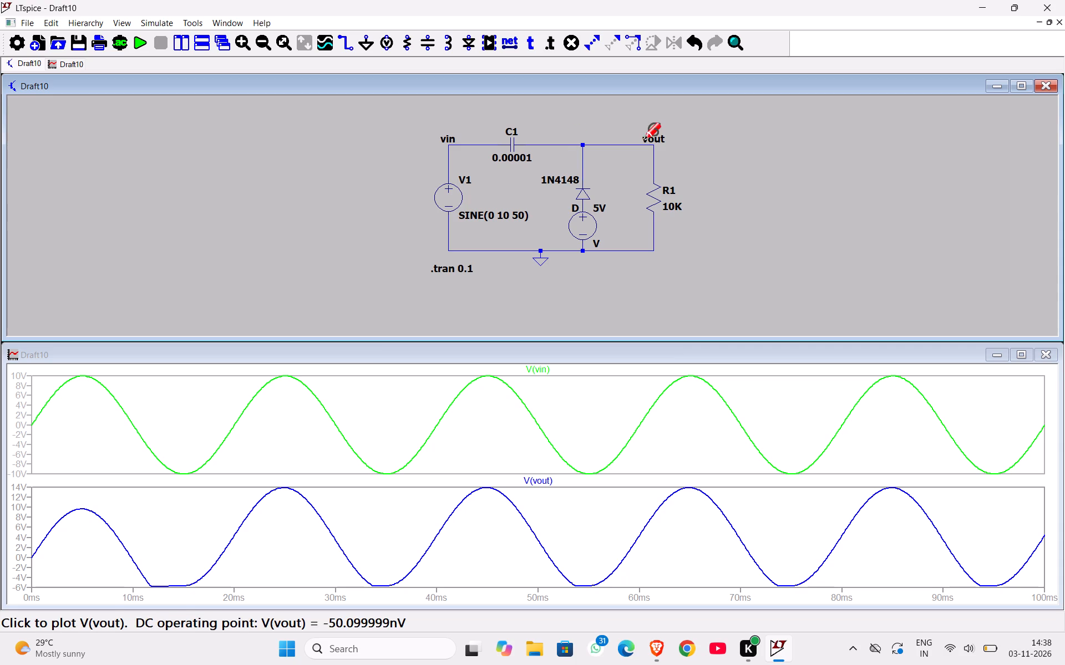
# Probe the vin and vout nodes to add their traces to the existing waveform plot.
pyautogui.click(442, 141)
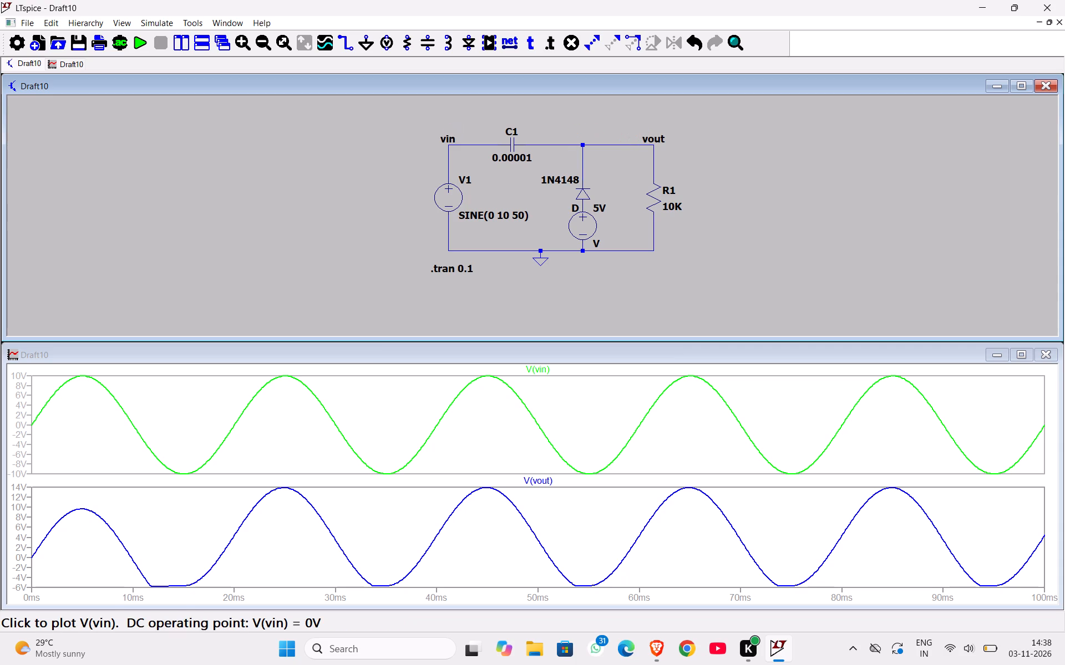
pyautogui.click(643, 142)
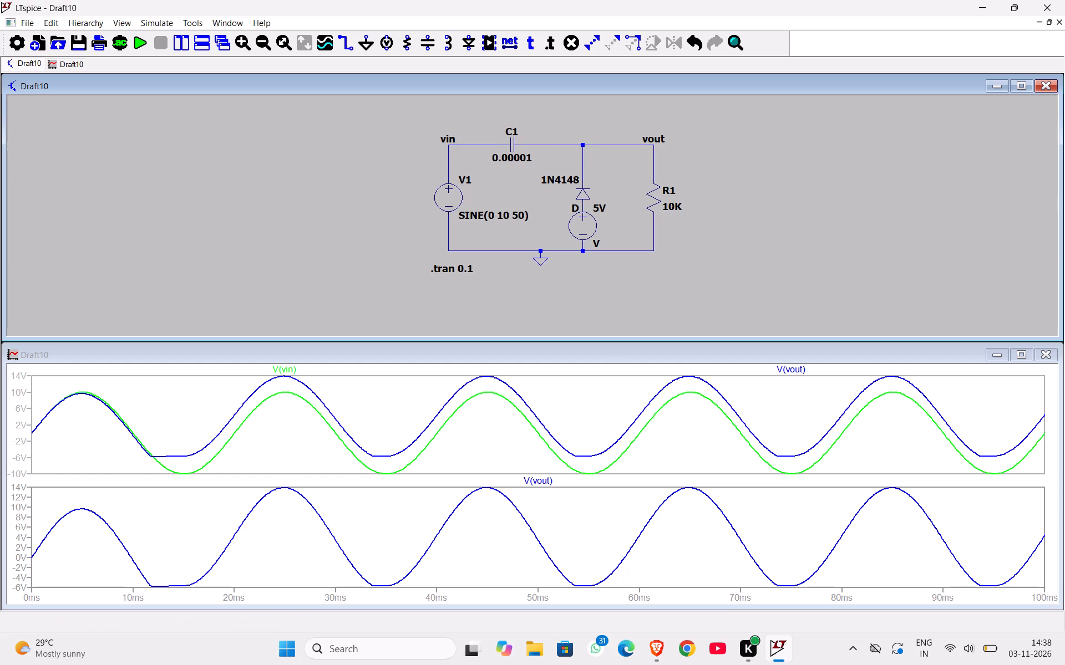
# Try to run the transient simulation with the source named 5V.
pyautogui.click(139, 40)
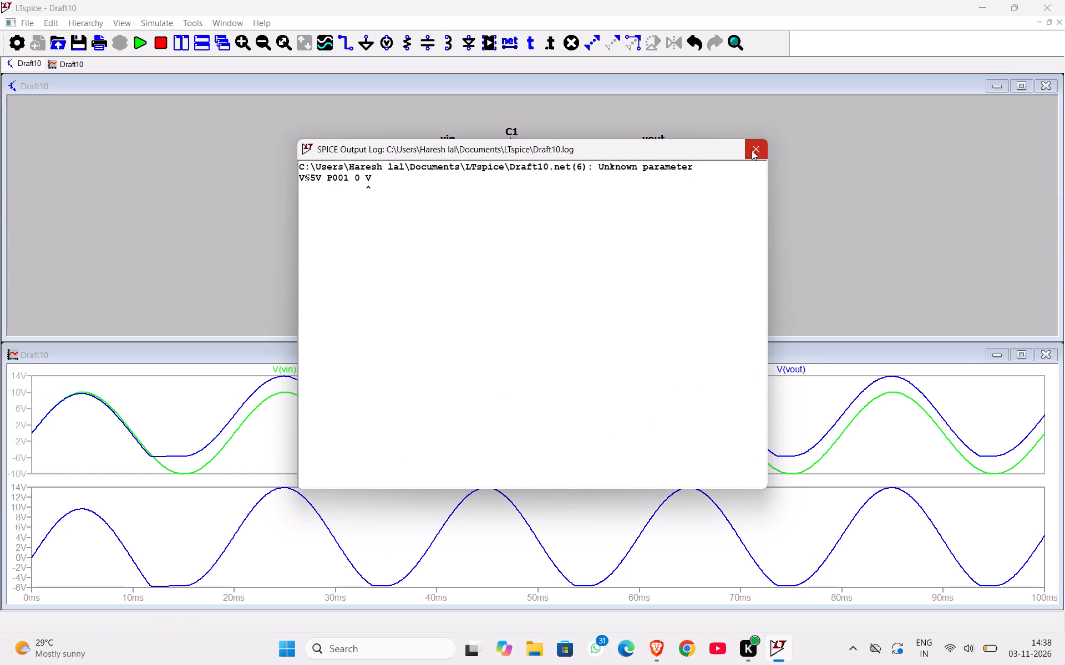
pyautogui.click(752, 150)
# Close the old waveform window.
pyautogui.click(1047, 362)
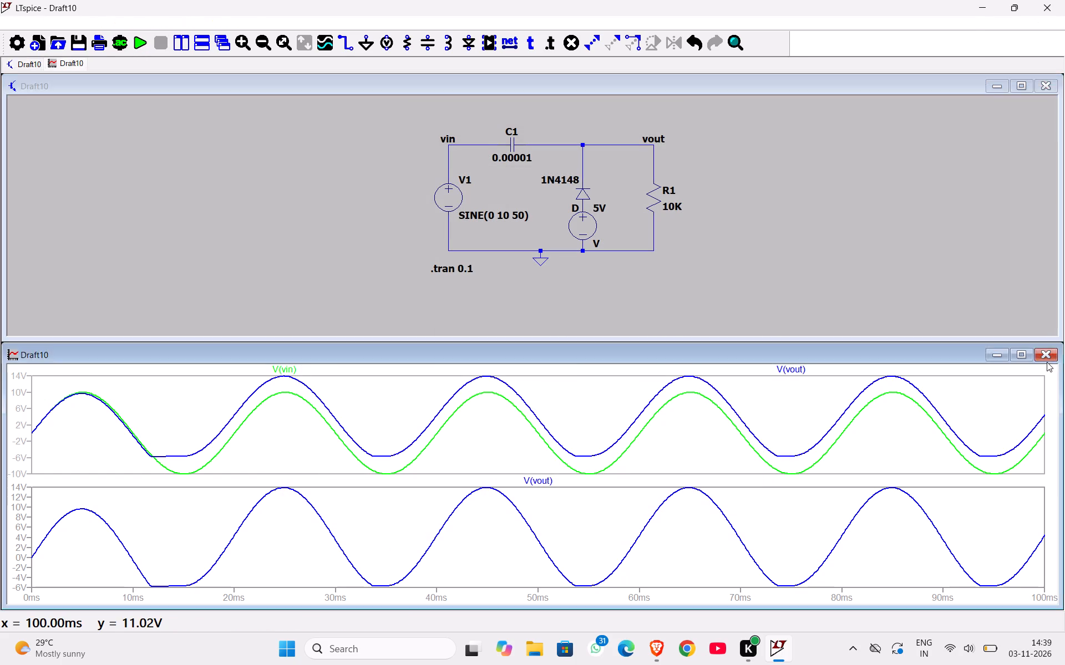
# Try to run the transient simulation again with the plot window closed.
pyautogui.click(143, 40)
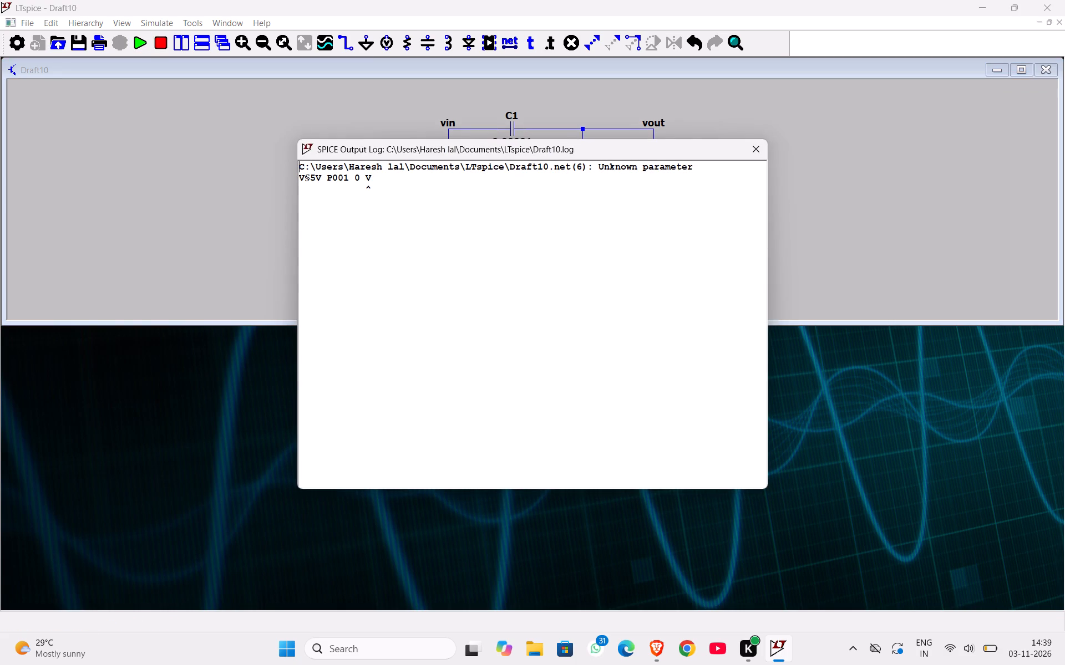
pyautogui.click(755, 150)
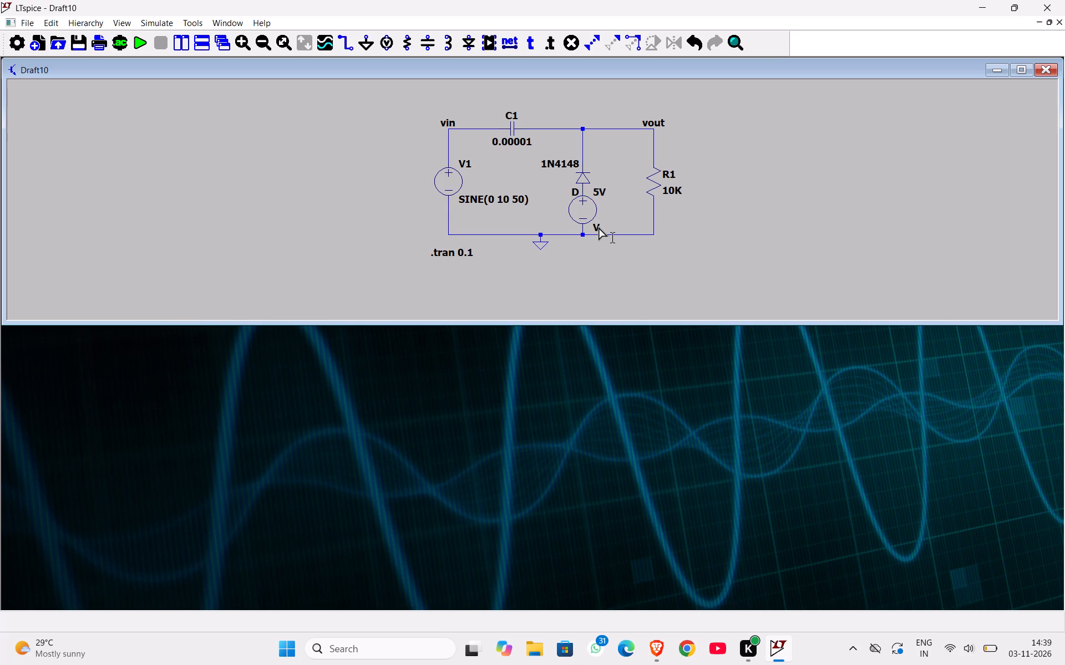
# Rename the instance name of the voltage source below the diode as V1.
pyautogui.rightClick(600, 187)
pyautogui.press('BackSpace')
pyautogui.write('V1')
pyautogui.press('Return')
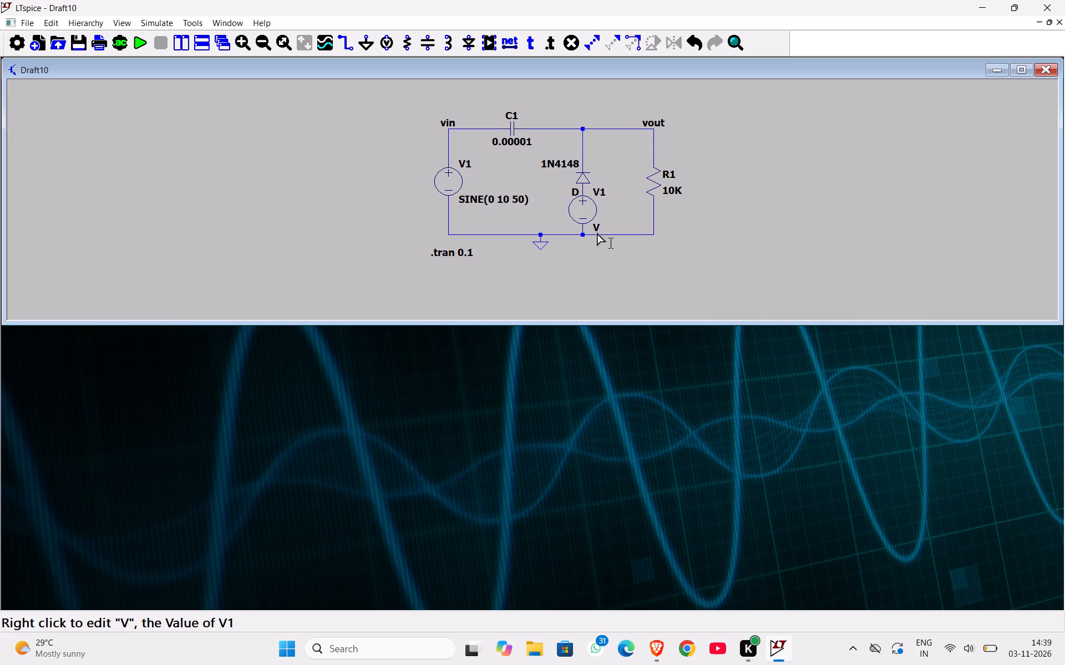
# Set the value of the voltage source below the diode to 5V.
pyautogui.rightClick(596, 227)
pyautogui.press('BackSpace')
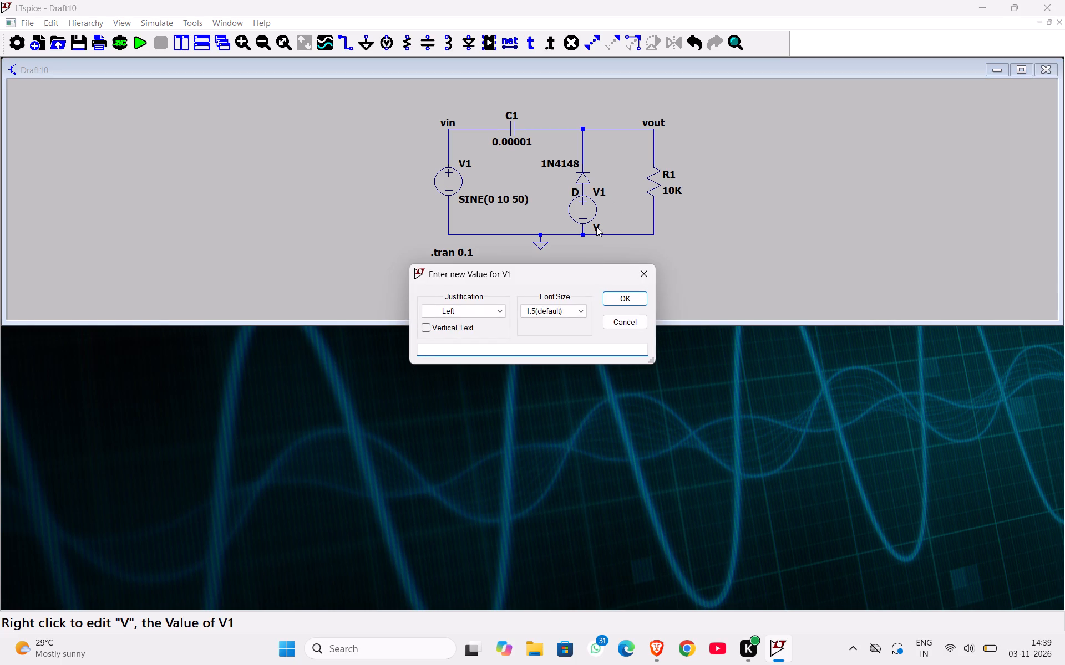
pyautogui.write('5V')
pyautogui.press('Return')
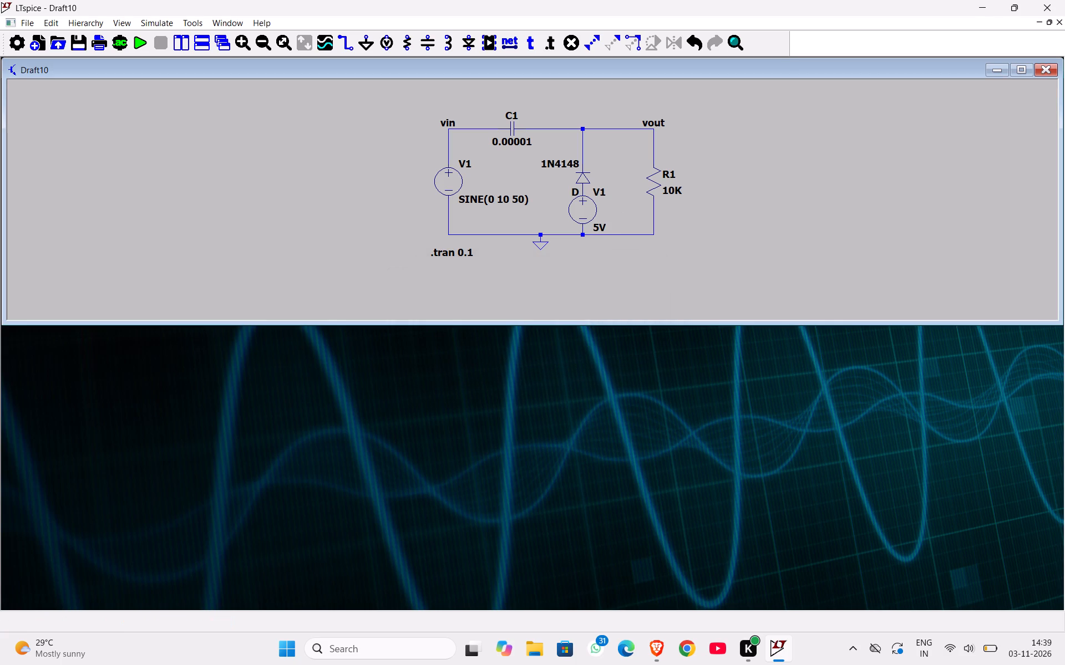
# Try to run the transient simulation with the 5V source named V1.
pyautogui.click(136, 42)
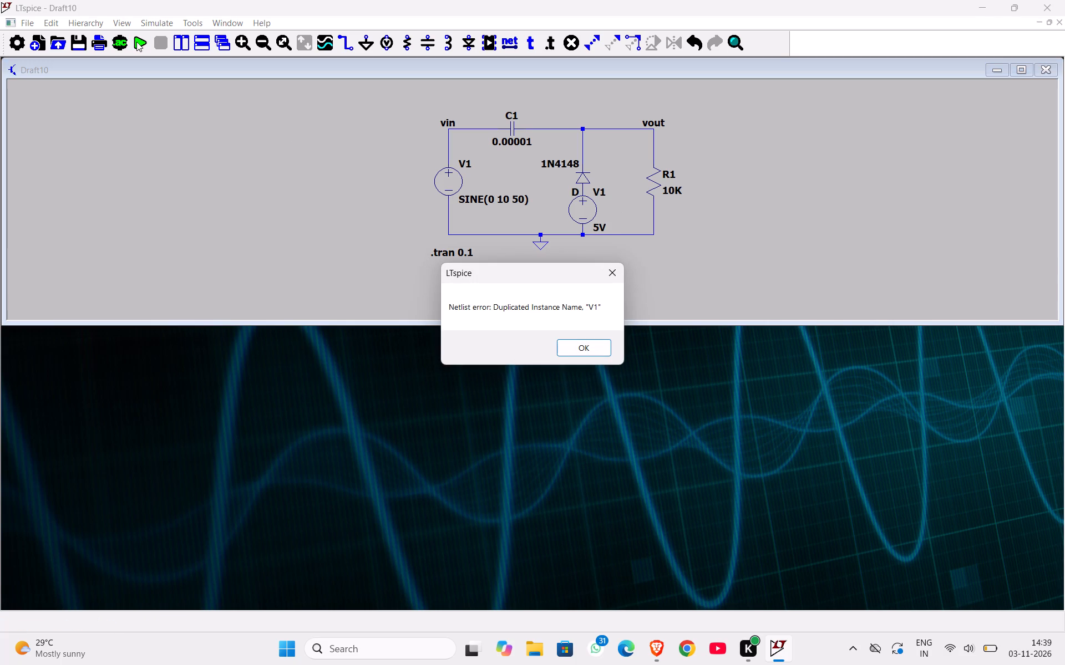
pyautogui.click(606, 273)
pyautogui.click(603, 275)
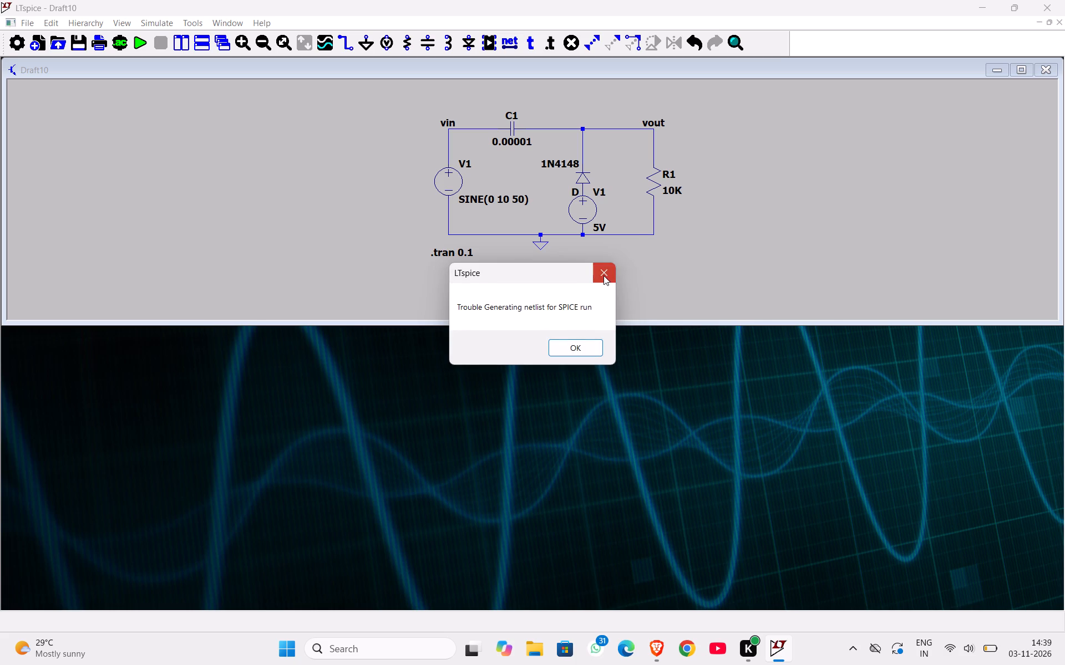
# Delete the voltage source V1 below the diode.
pyautogui.click(582, 202)
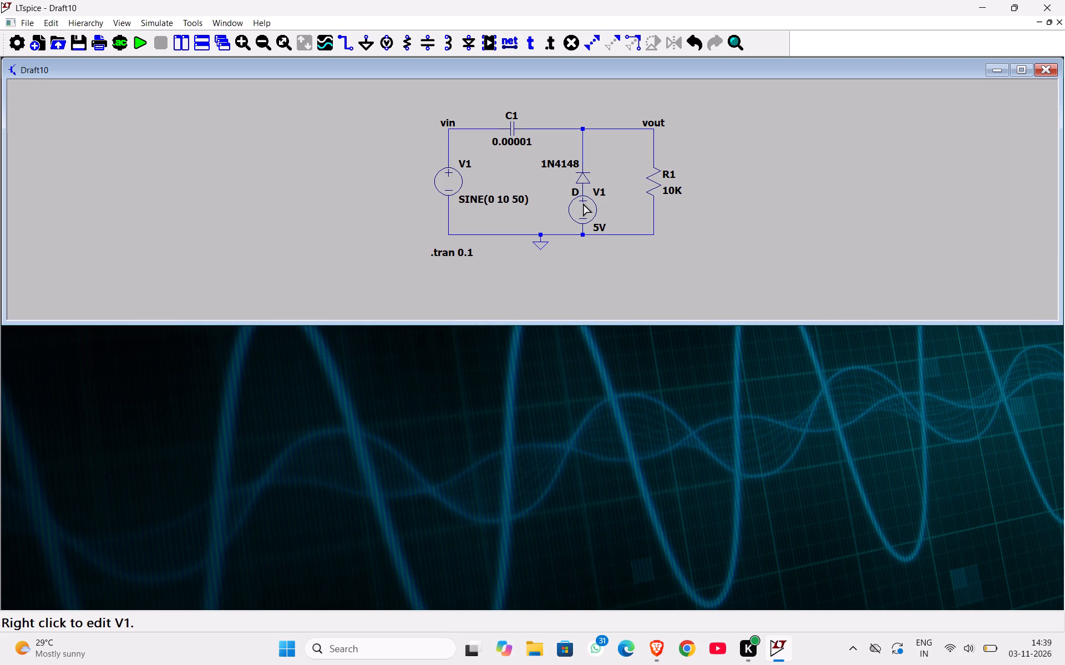
pyautogui.press('BackSpace')
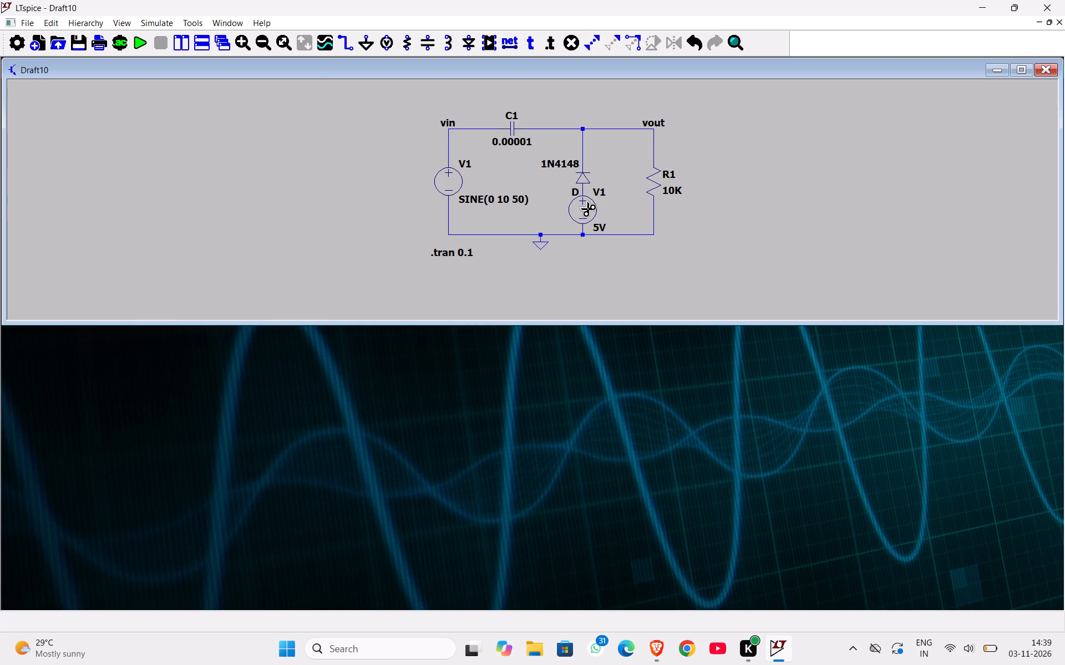
pyautogui.click(586, 207)
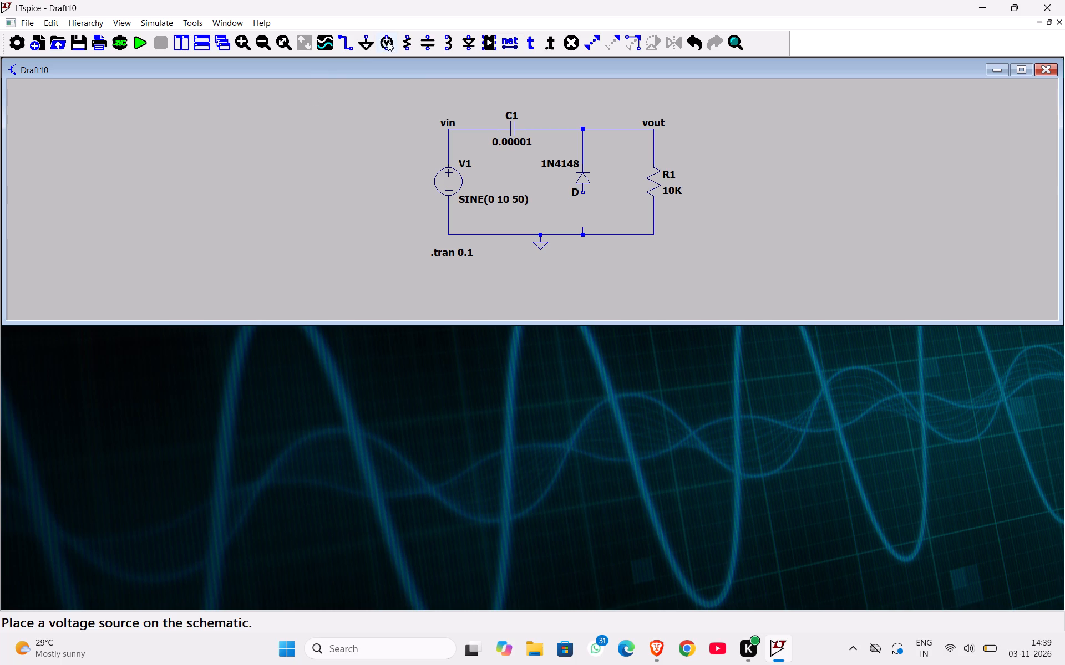
# Place an upright voltage source between the diode and the bottom rail, with its positive terminal facing up.
pyautogui.click(388, 42)
pyautogui.click(582, 209)
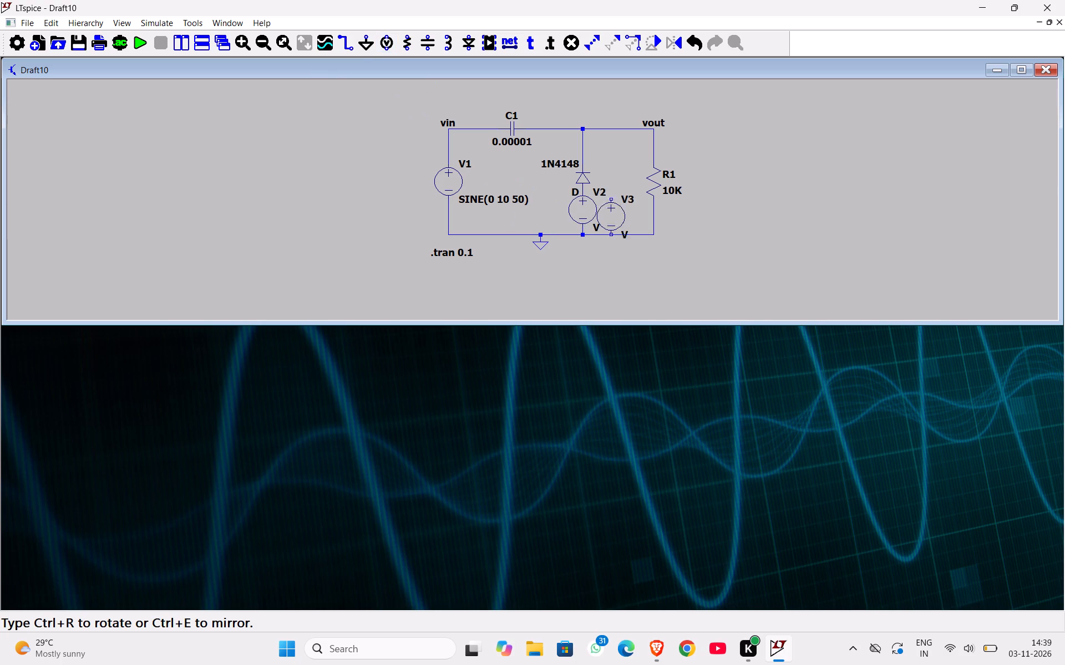
pyautogui.press('BackSpace')
pyautogui.rightClick(753, 265)
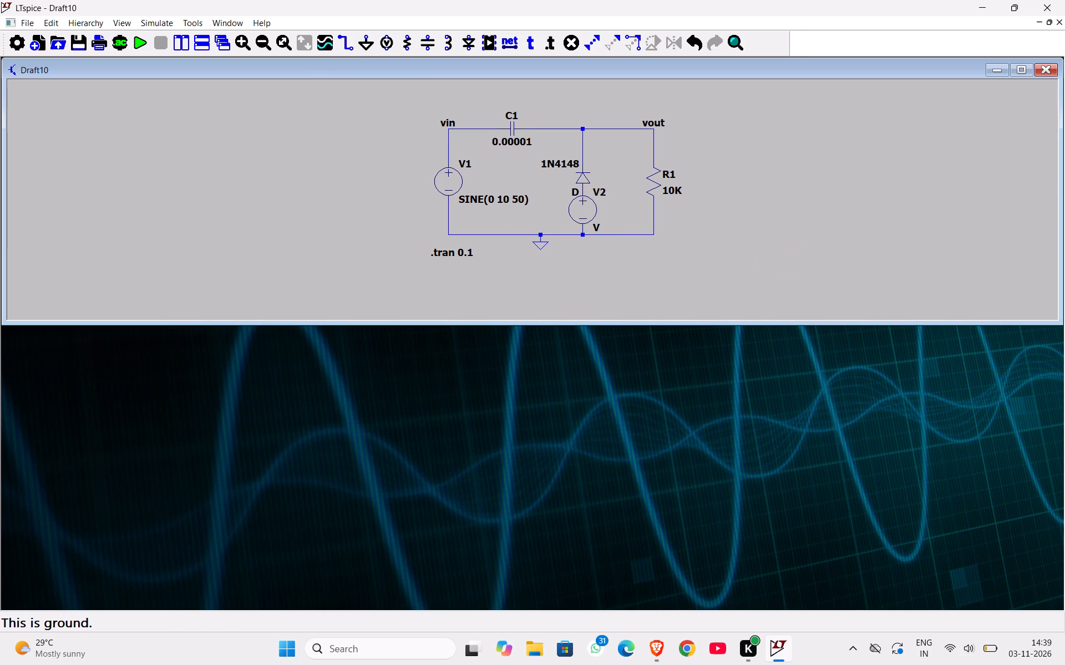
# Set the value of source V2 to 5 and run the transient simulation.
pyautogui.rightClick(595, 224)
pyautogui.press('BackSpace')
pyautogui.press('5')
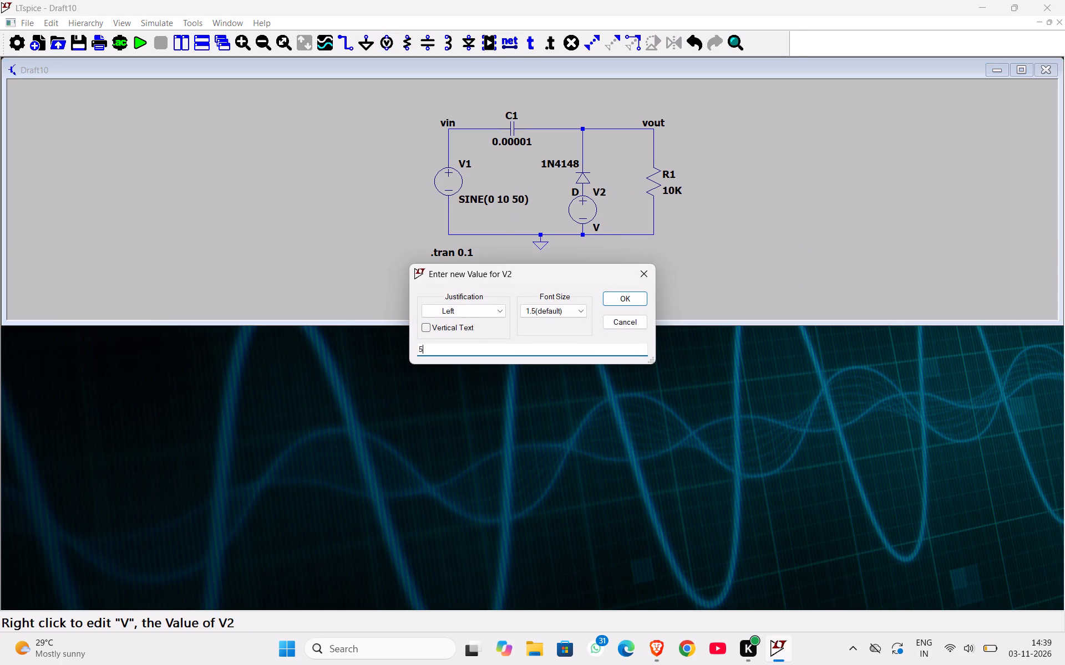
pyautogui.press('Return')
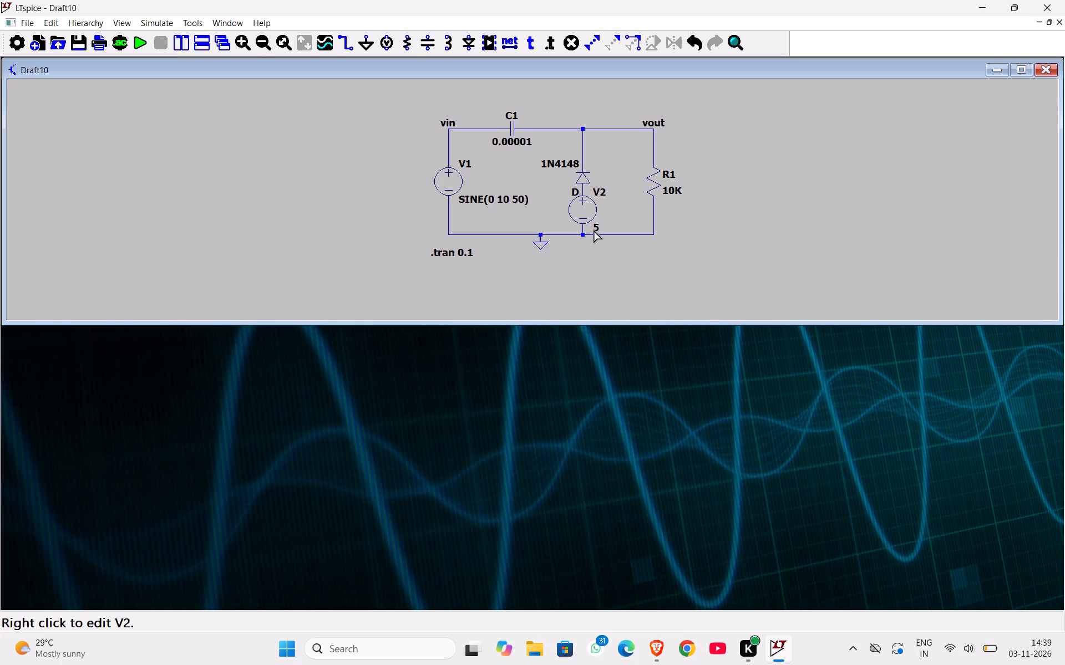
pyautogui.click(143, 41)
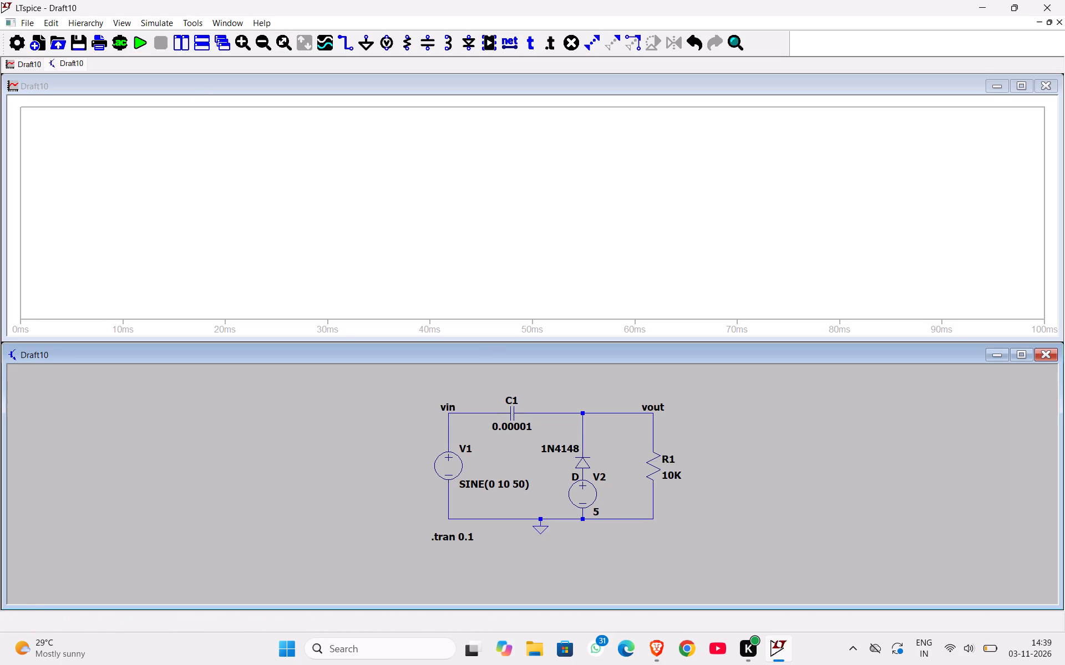
# Set the value of source V2 to 5V.
pyautogui.rightClick(597, 512)
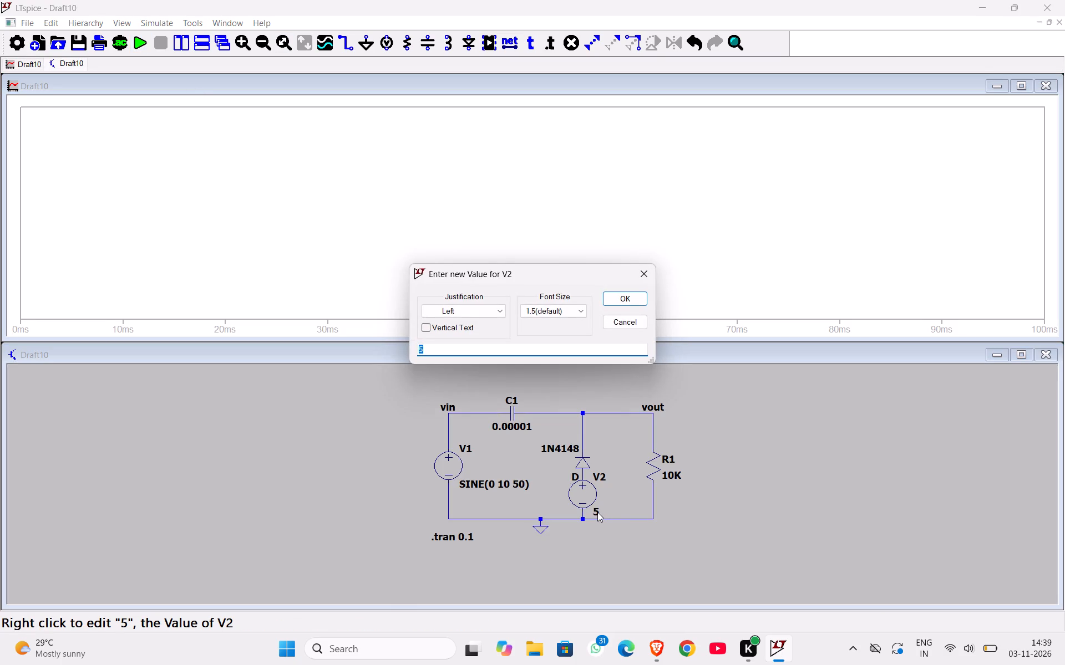
pyautogui.press('BackSpace')
pyautogui.write('5V')
pyautogui.press('Return')
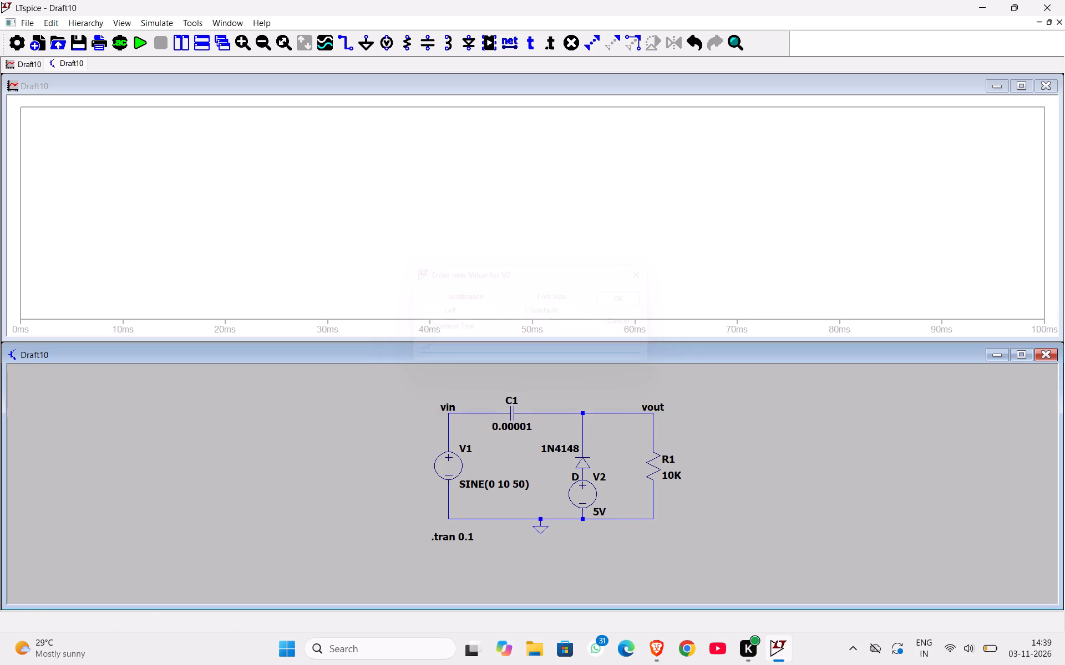
# Rerun the transient simulation with the 5V bias source.
pyautogui.click(146, 38)
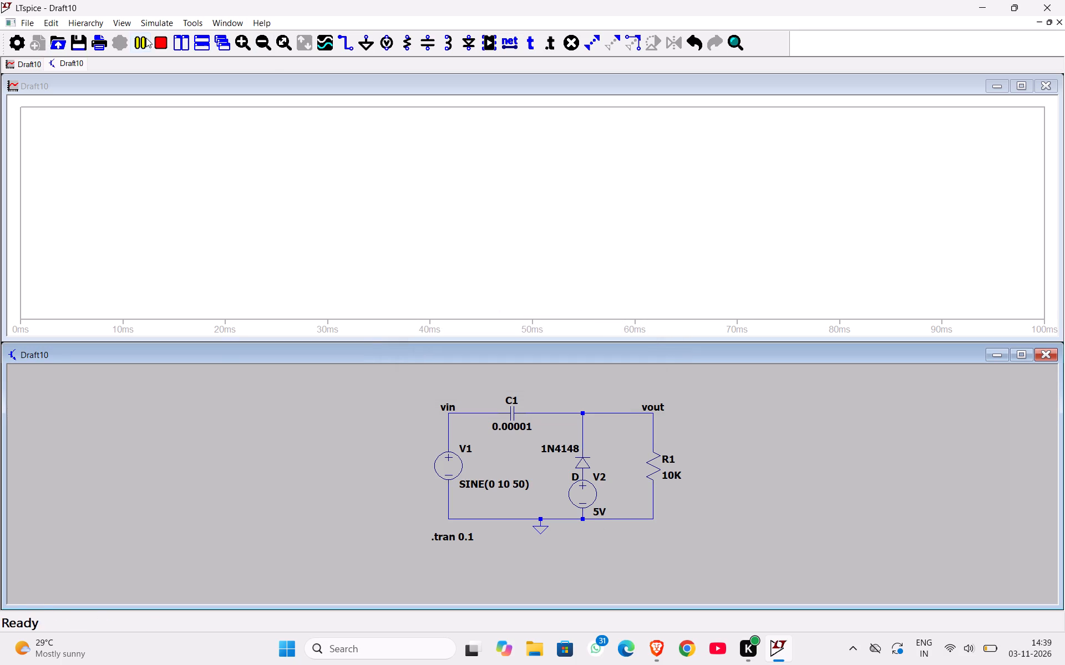
pyautogui.tripleClick(140, 40)
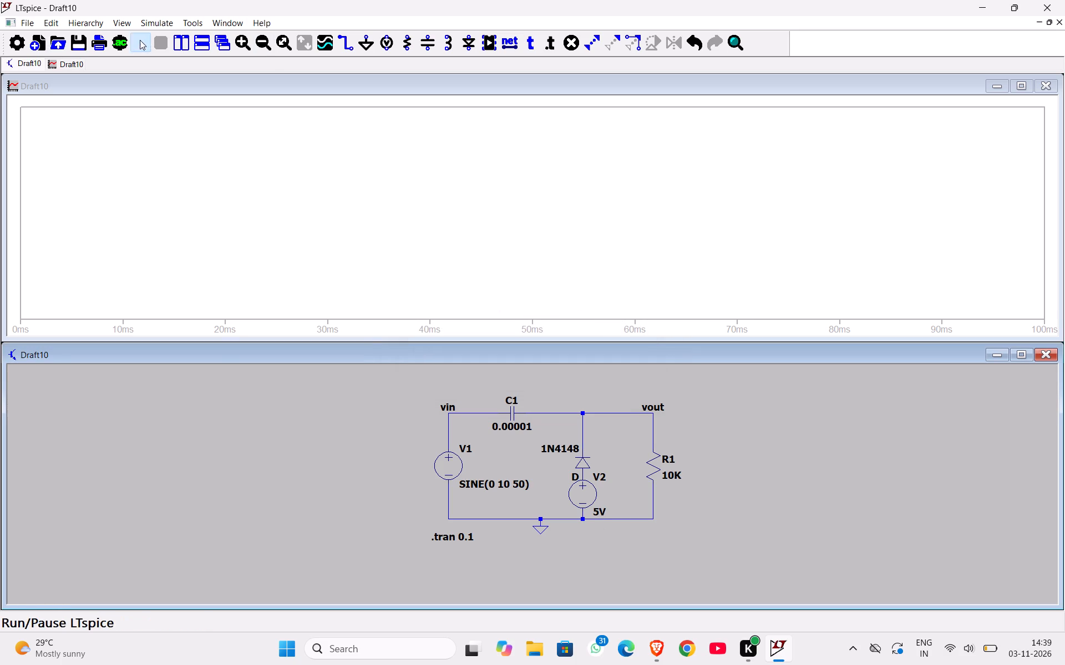
pyautogui.doubleClick(140, 40)
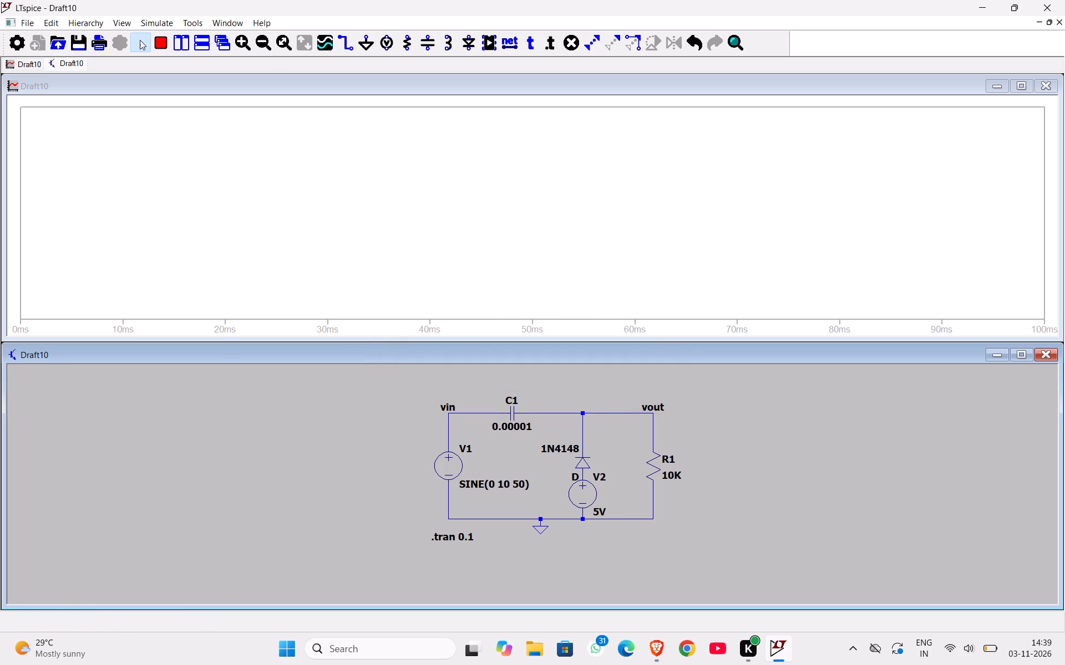
pyautogui.doubleClick(140, 40)
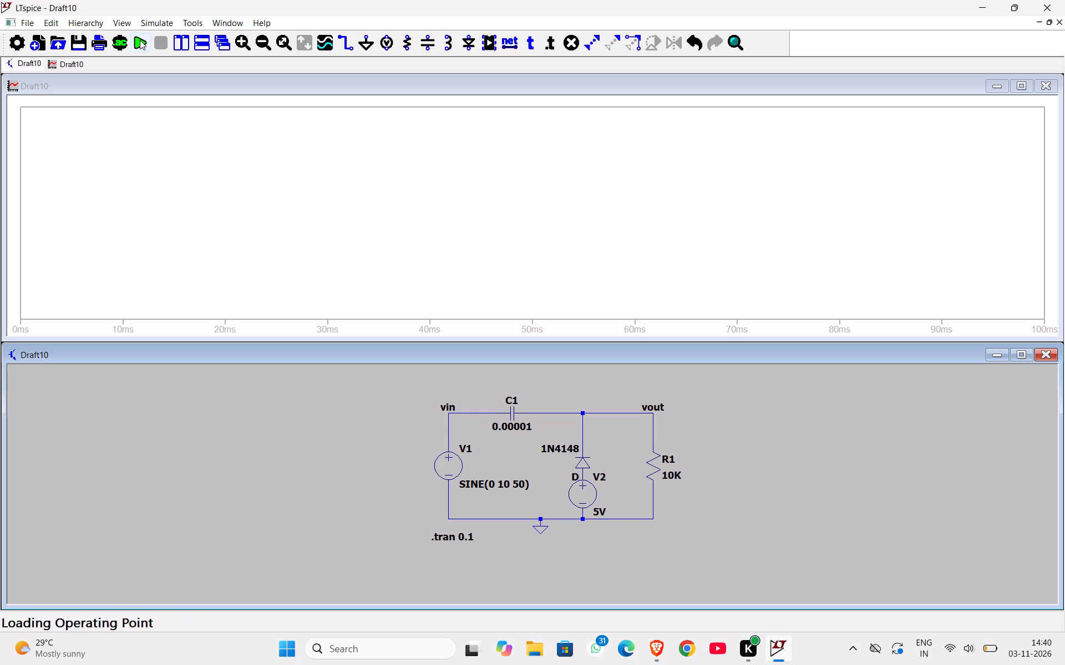
# Plot the V(vin) trace in the empty waveform window.
pyautogui.click(326, 43)
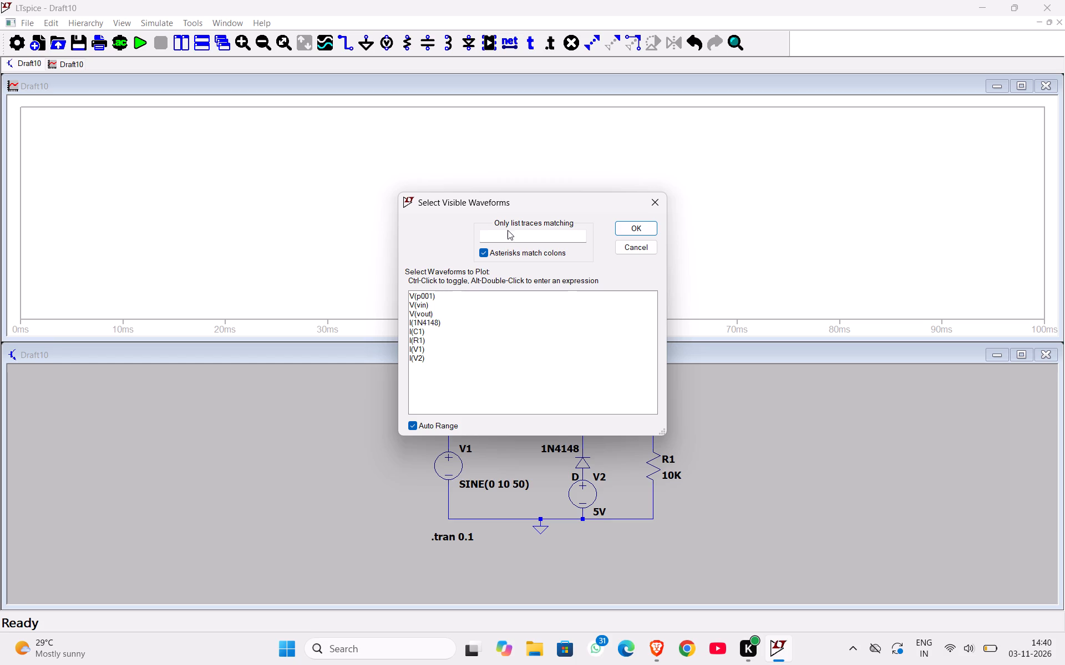
pyautogui.click(513, 241)
pyautogui.click(411, 304)
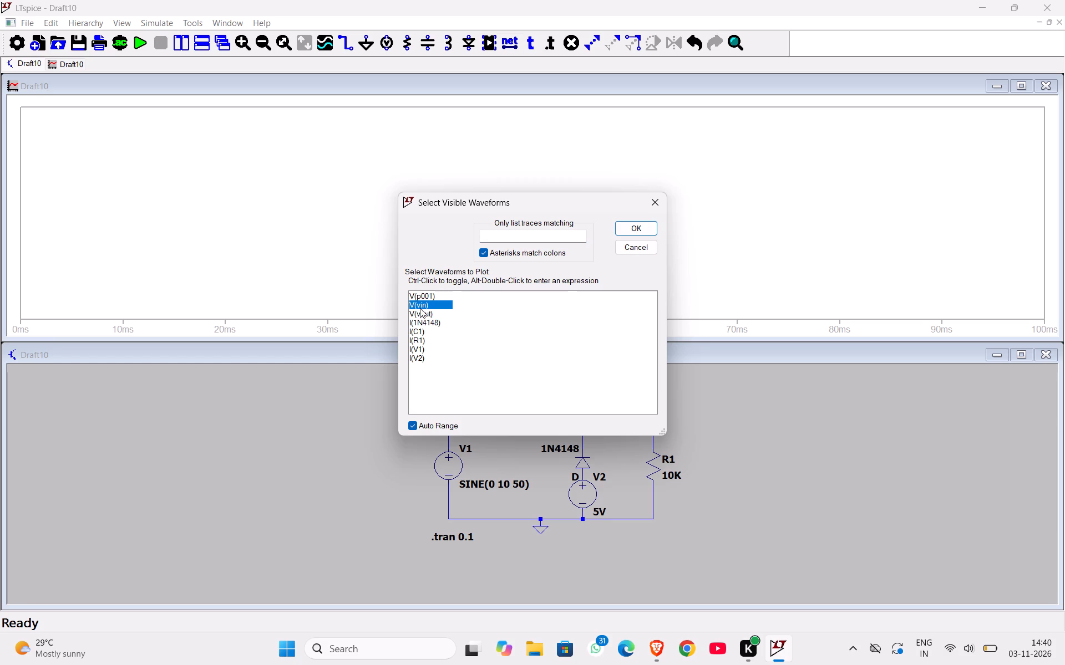
pyautogui.click(643, 227)
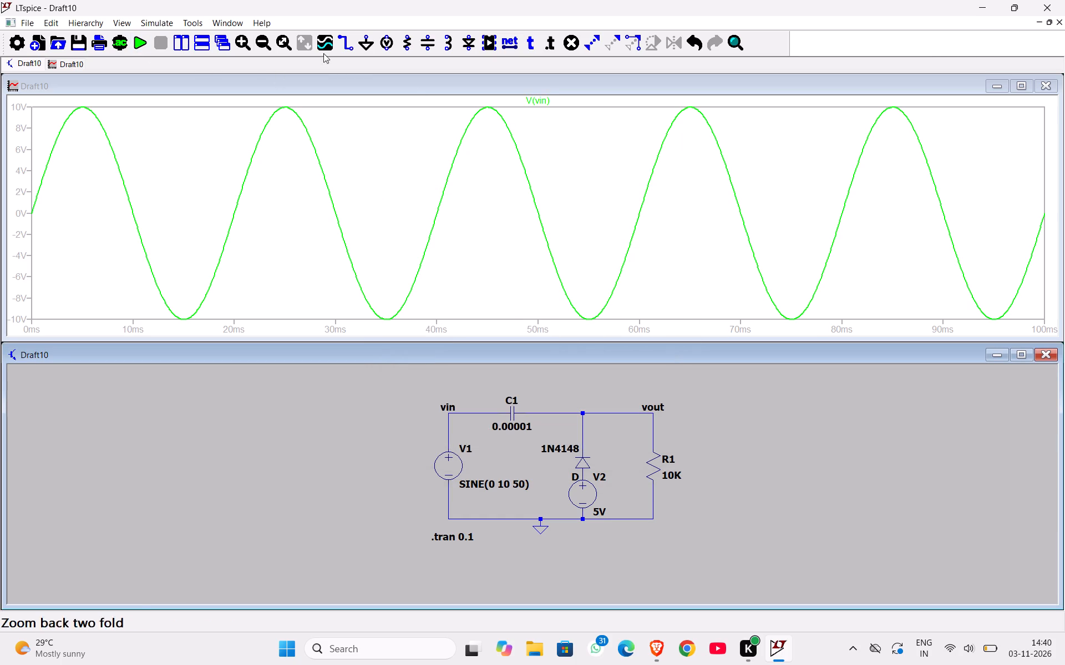
# Add a plot pane above V(vin) and plot the V(vout) trace in it.
pyautogui.rightClick(414, 95)
pyautogui.rightClick(384, 145)
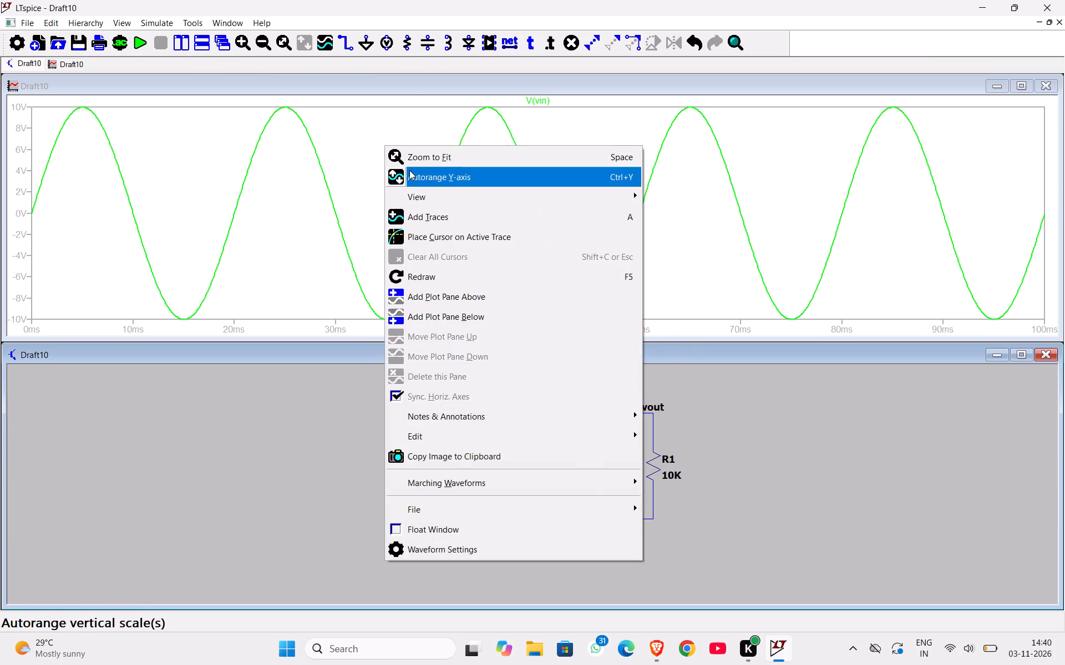
pyautogui.click(433, 293)
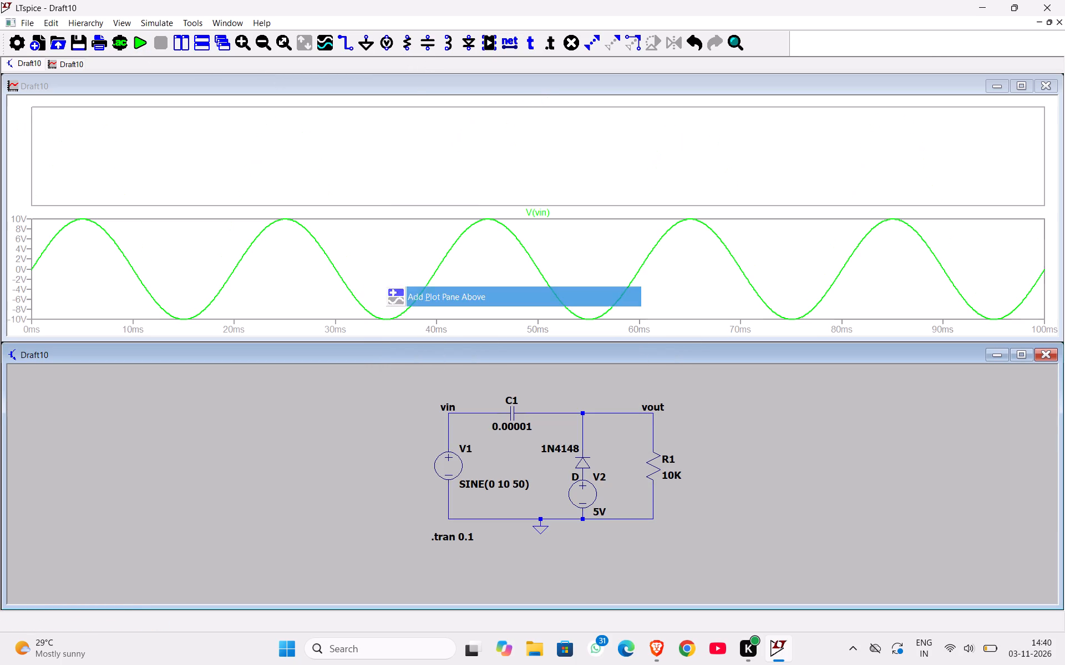
pyautogui.click(210, 134)
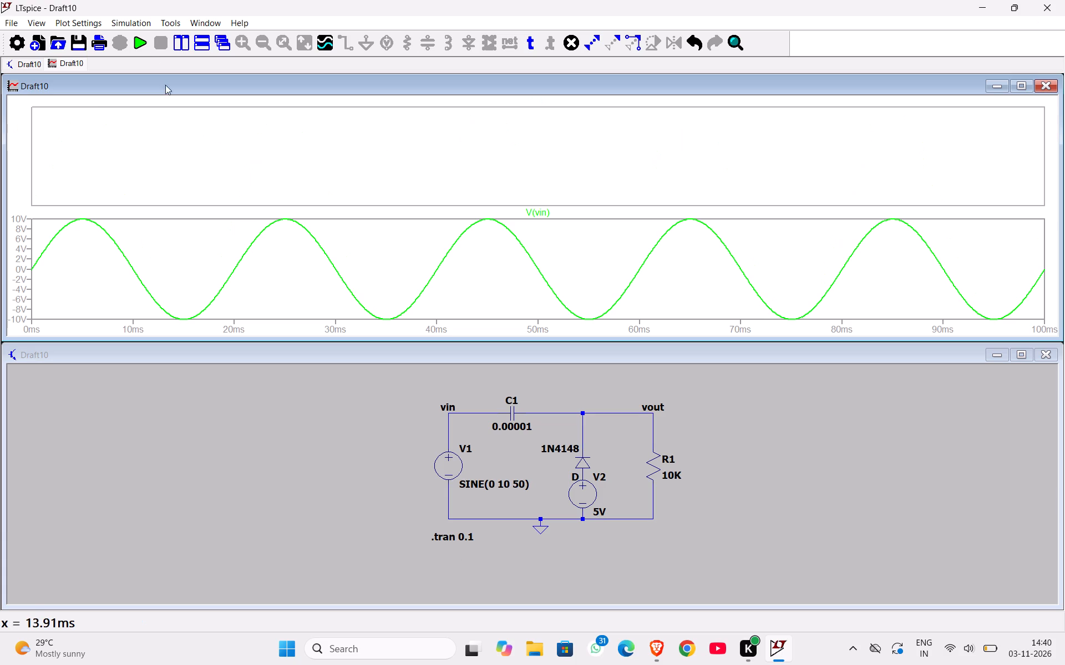
pyautogui.click(325, 45)
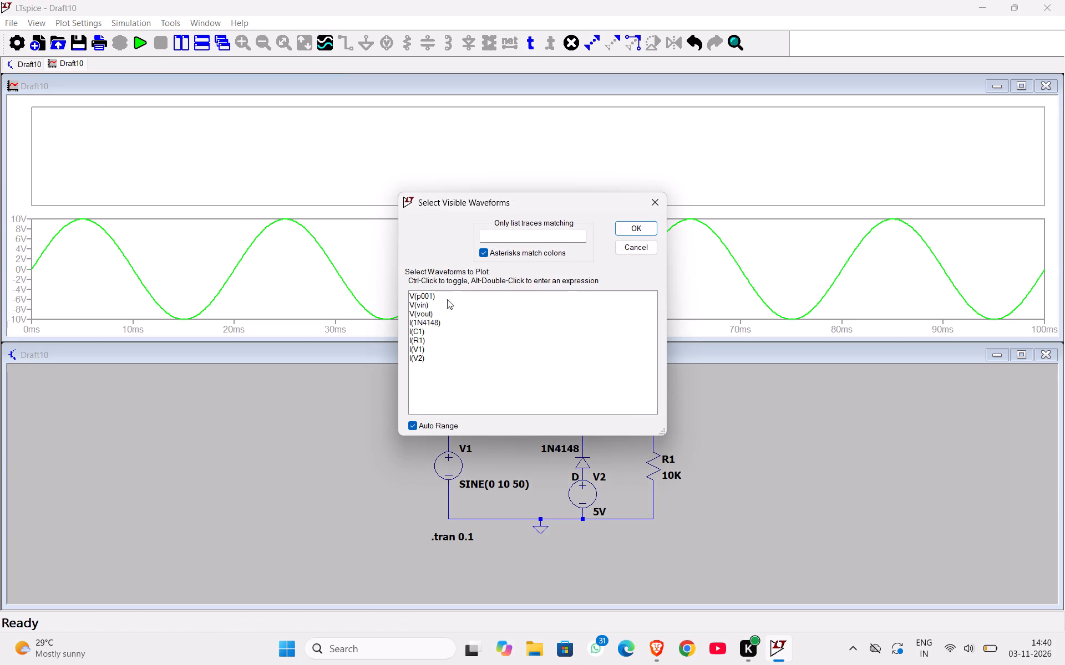
pyautogui.click(422, 315)
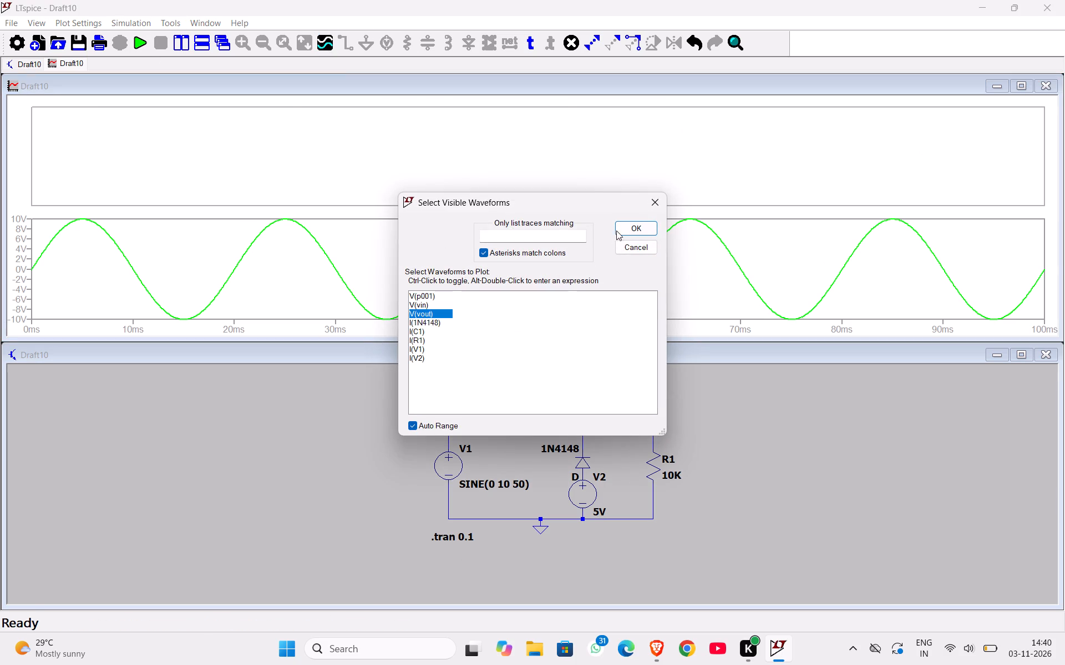
pyautogui.click(618, 229)
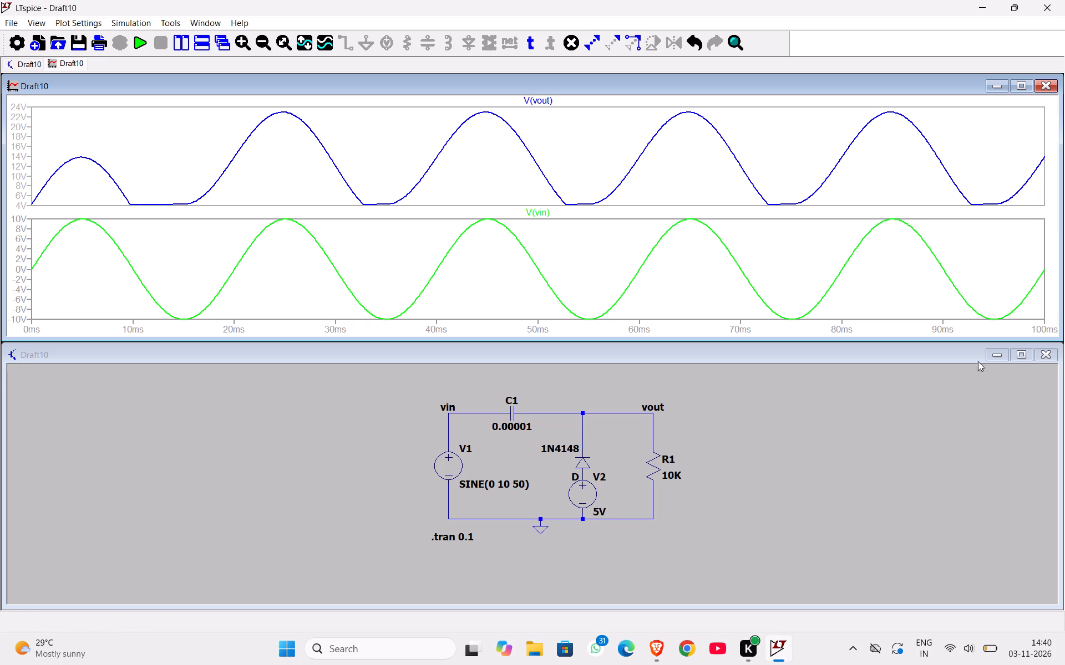
# Maximize the waveform window to view both panes.
pyautogui.click(1021, 86)
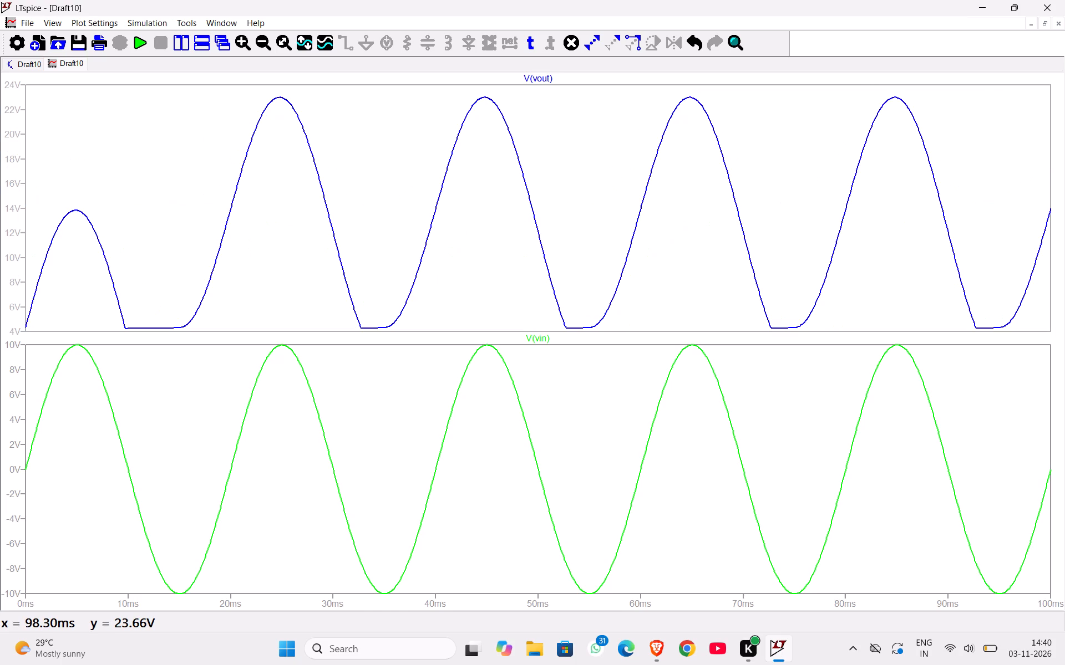